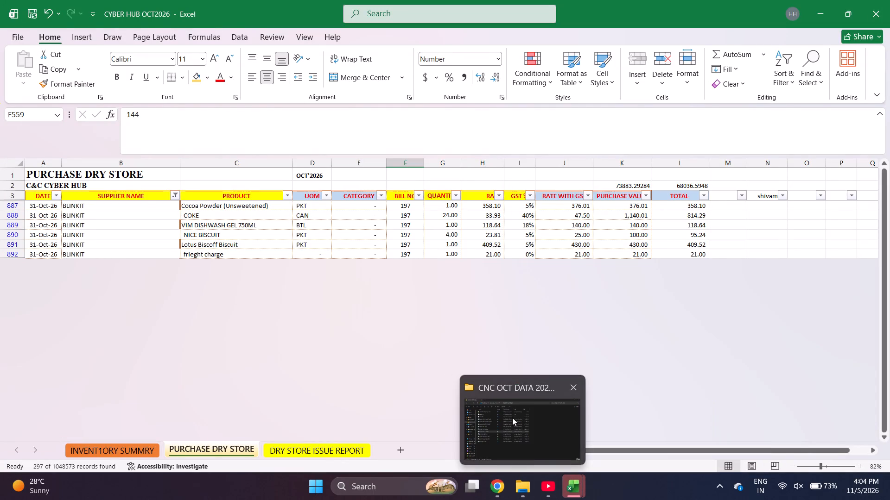
Switch to the CNC OCT DATA 2026 folder in File Explorer.
{"action": "left_click", "coordinate": [512, 418]}
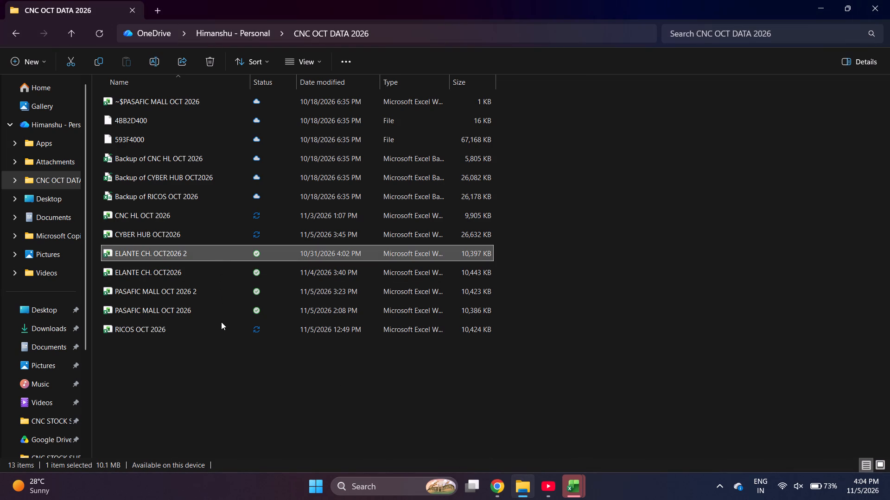
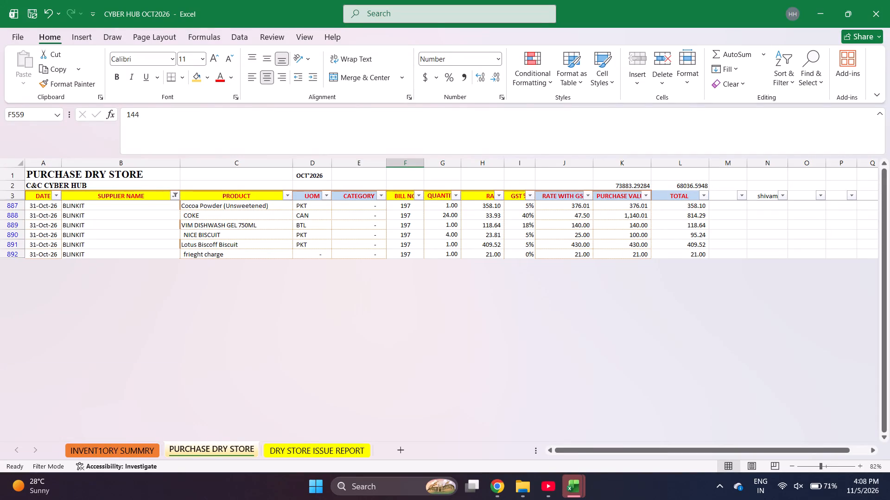
Filter the supplier name column to the suppliers matching "glo", covering both Global Basket and Global Baskit Trading Company.
{"action": "left_click", "coordinate": [175, 192]}
{"action": "key", "text": "e"}
{"action": "type", "text": "glo"}
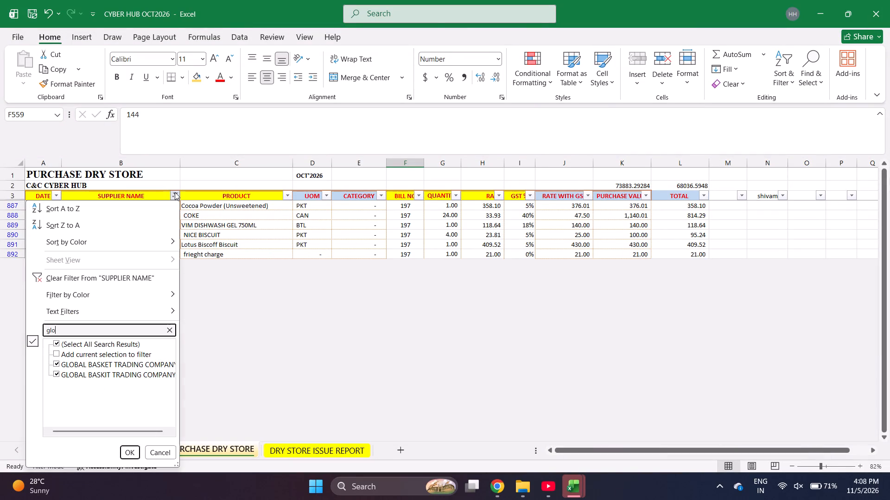
{"action": "key", "text": "Return"}
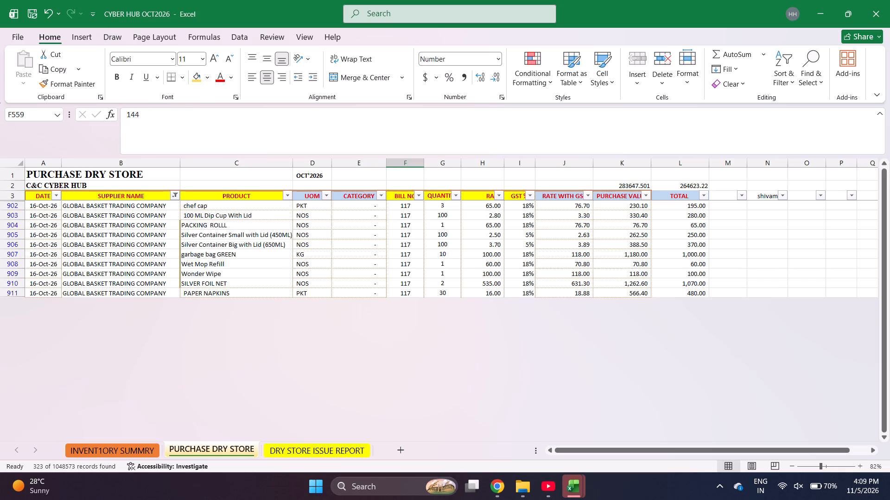
Select the filtered suppliers' purchase values from the first data row, K4, down the column.
{"action": "scroll", "coordinate": [431, 269], "scroll_direction": "up", "scroll_amount": 3}
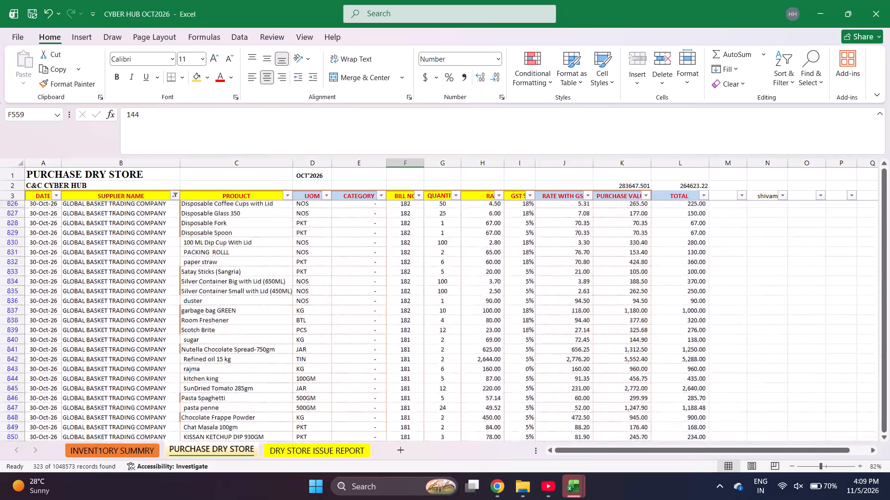
{"action": "scroll", "coordinate": [431, 269], "scroll_direction": "up", "scroll_amount": 5}
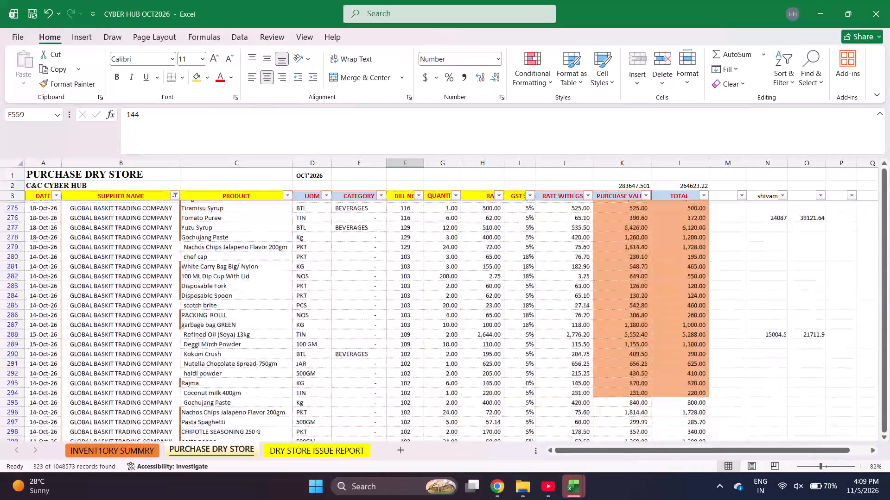
{"action": "scroll", "coordinate": [431, 269], "scroll_direction": "up", "scroll_amount": 2}
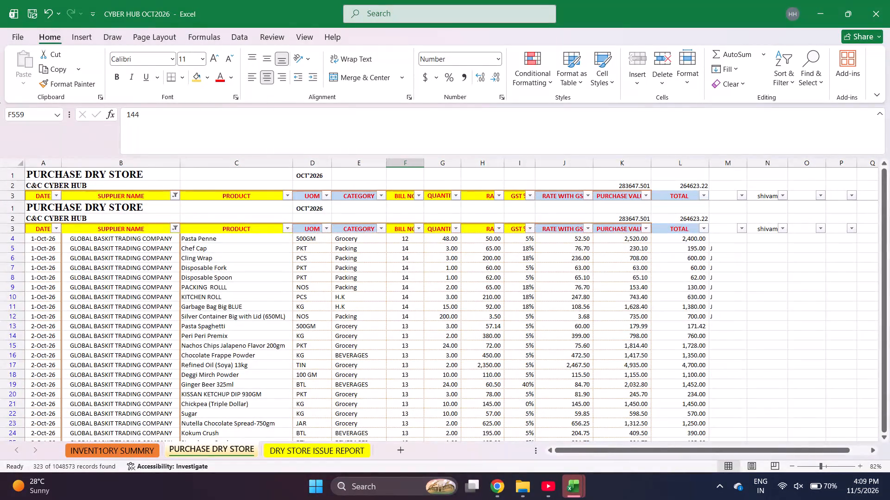
{"action": "left_click", "coordinate": [626, 206]}
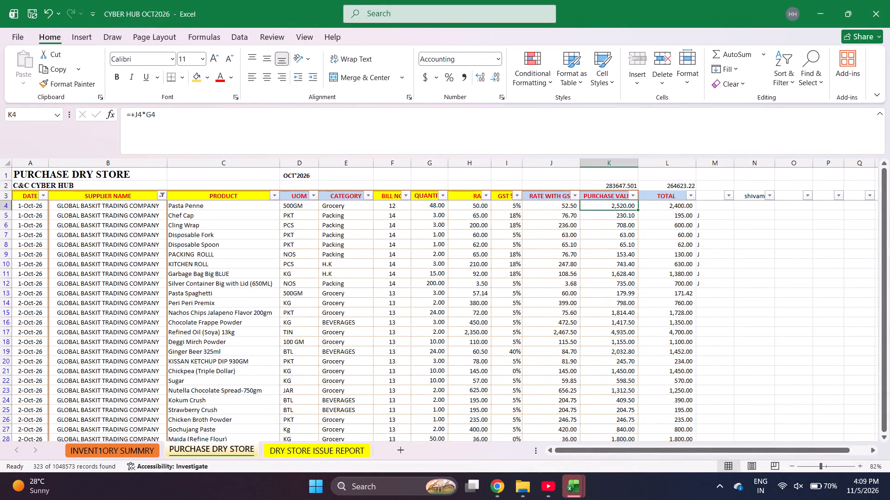
{"action": "key", "text": "ctrl+shift+Down"}
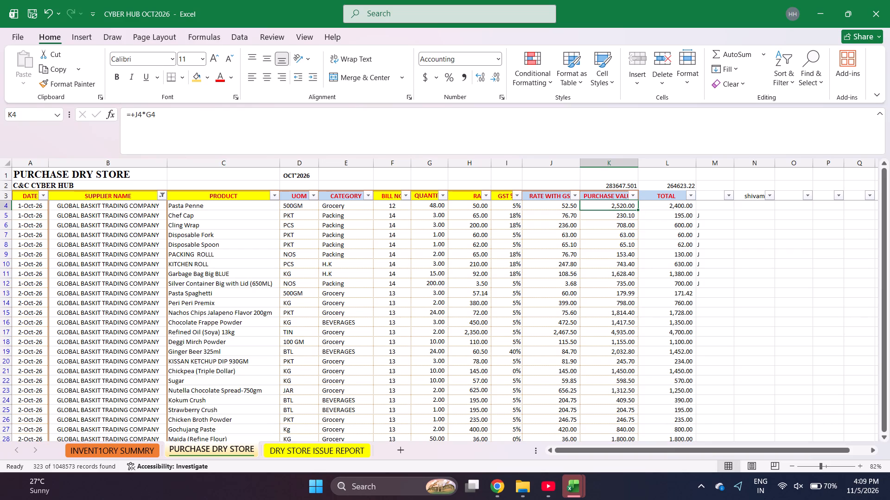
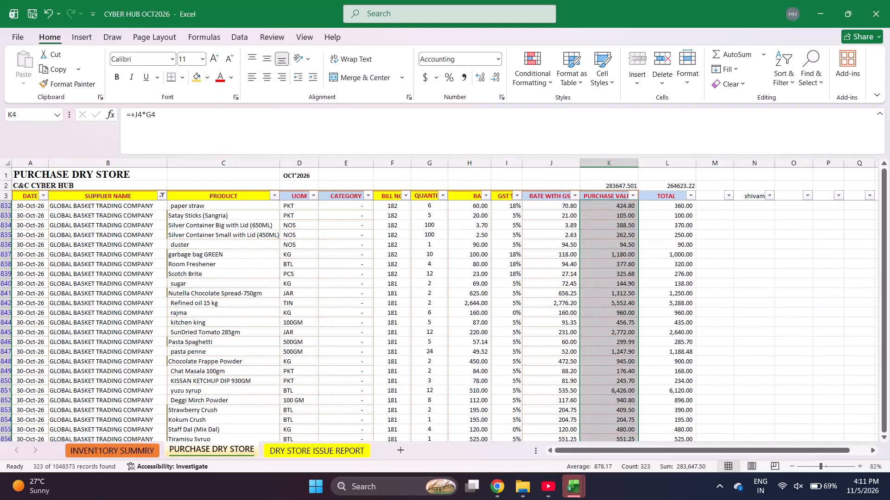
In the PASAFIC MALL OCT 2026 workbook, filter the dry store purchases' supplier name column to suppliers matching "glob".
{"action": "key", "text": "alt+Tab"}
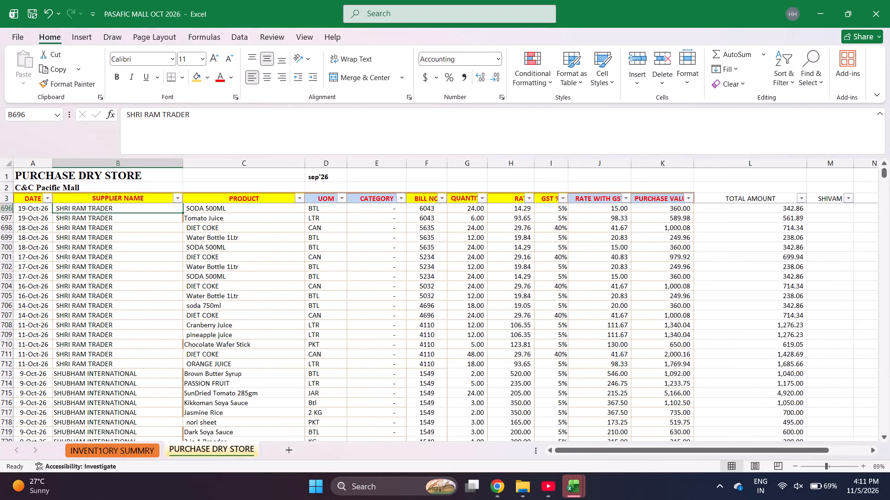
{"action": "left_click", "coordinate": [180, 196]}
{"action": "key", "text": "e"}
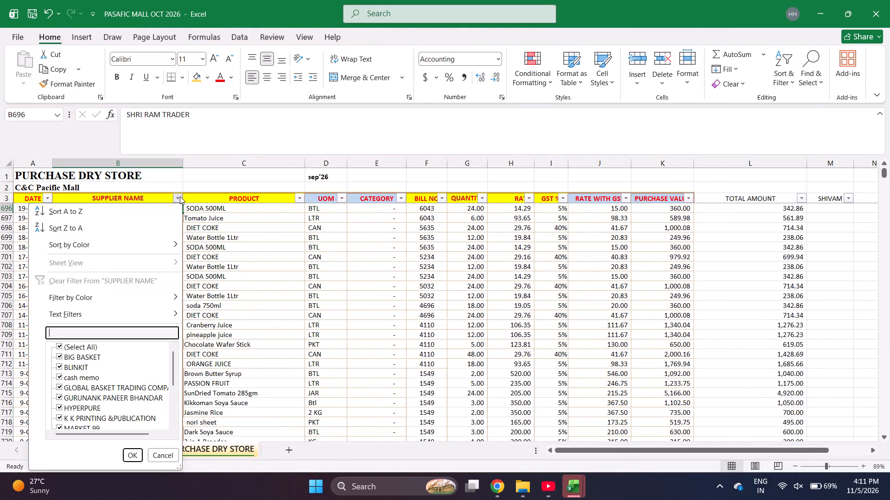
{"action": "key", "text": "f"}
{"action": "key", "text": "BackSpace"}
{"action": "type", "text": "glob"}
{"action": "key", "text": "Return"}
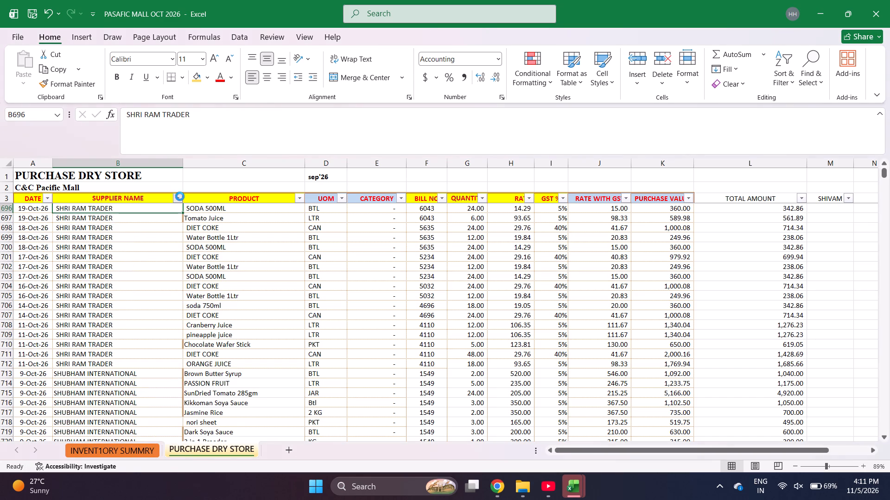
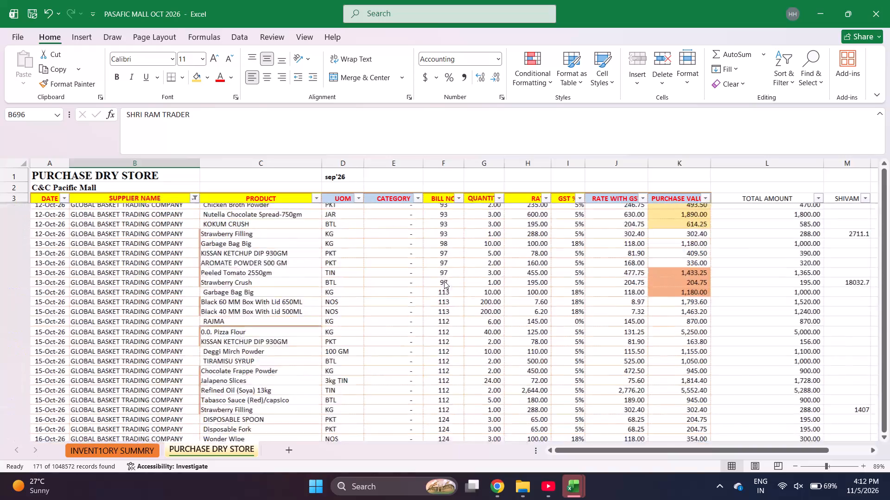
Select the purchase values of all filtered Global Basket Trading Company rows, from the first 1-Oct-26 entry down, to check their sum.
{"action": "scroll", "coordinate": [444, 281], "scroll_direction": "down", "scroll_amount": 1}
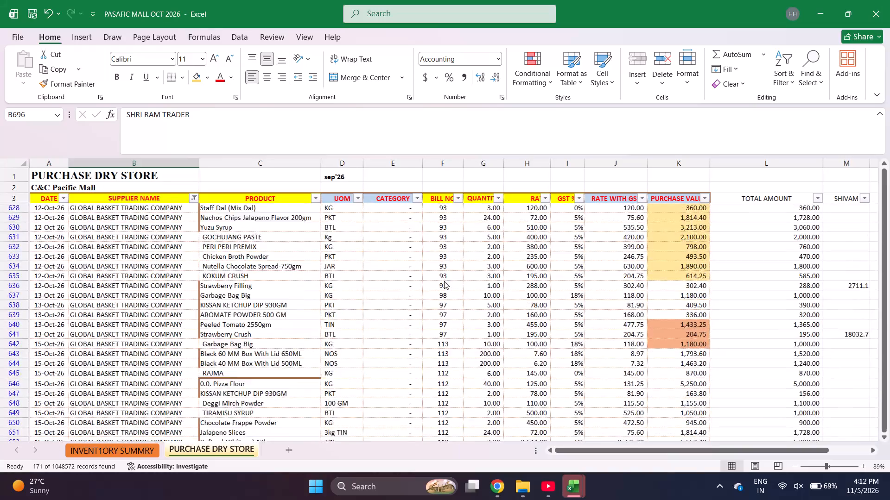
{"action": "scroll", "coordinate": [444, 281], "scroll_direction": "down", "scroll_amount": 1}
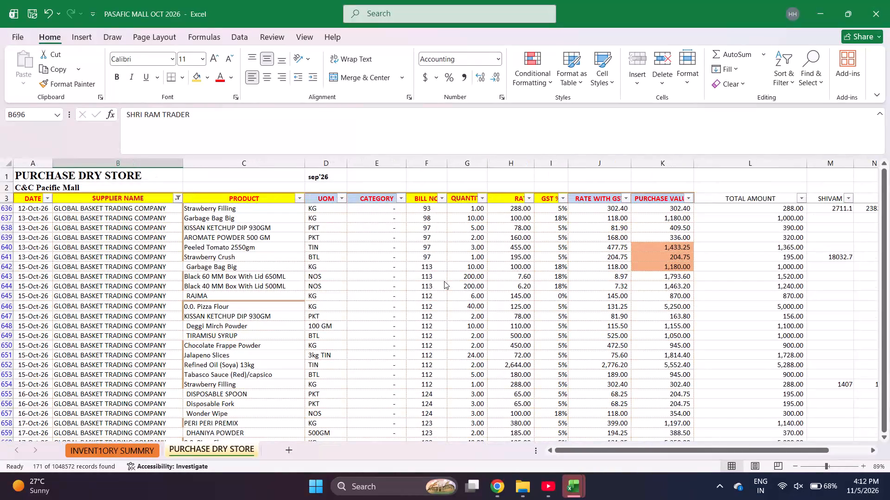
{"action": "scroll", "coordinate": [444, 281], "scroll_direction": "up", "scroll_amount": 2}
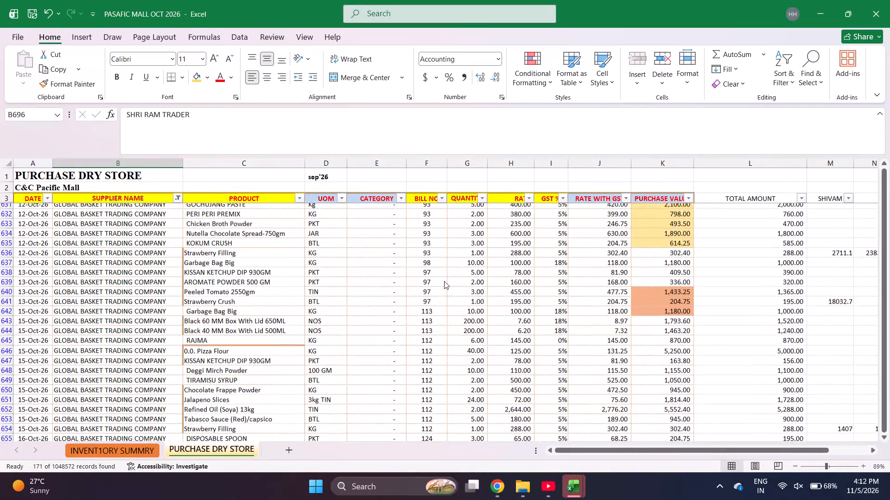
{"action": "scroll", "coordinate": [444, 281], "scroll_direction": "up", "scroll_amount": 4}
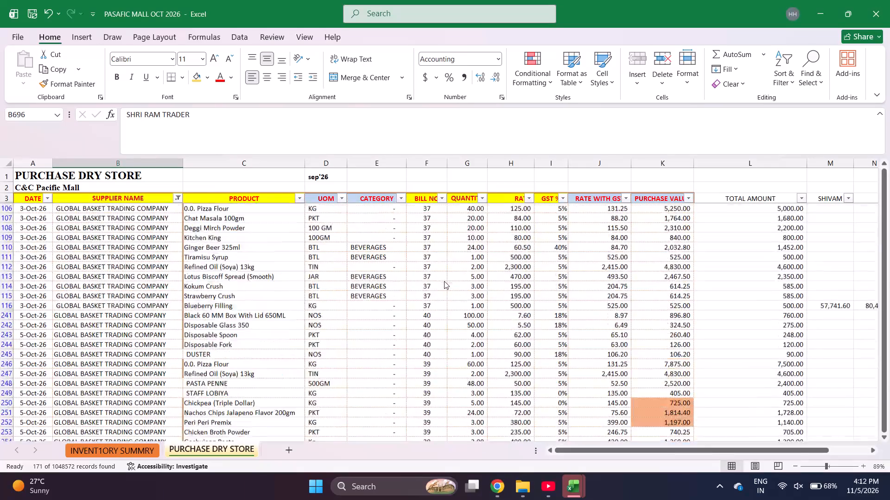
{"action": "scroll", "coordinate": [444, 281], "scroll_direction": "up", "scroll_amount": 3}
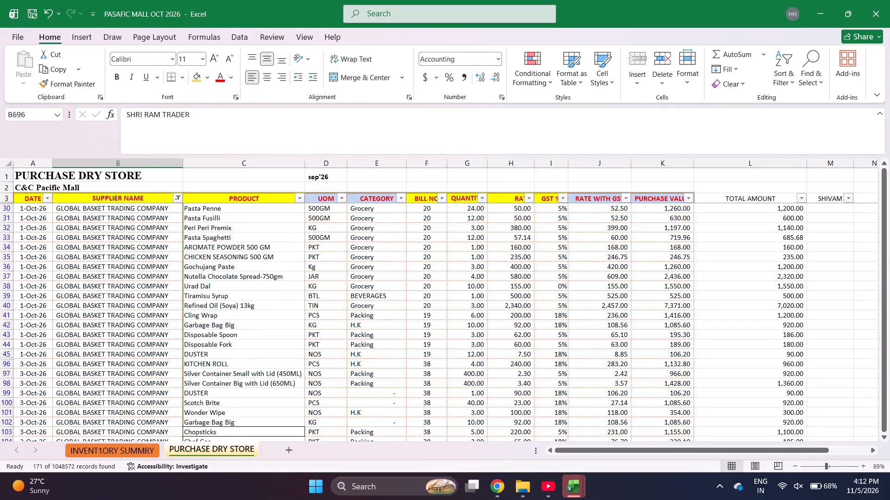
{"action": "left_click", "coordinate": [668, 208]}
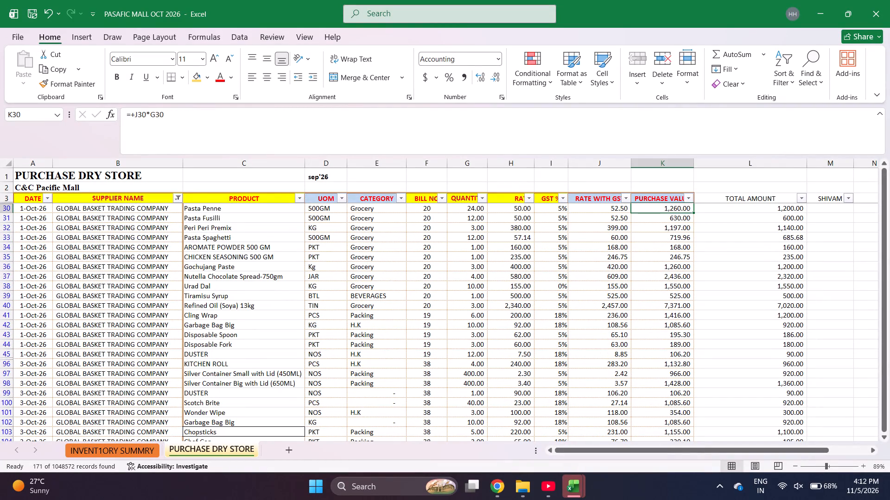
{"action": "key", "text": "ctrl+shift+Down"}
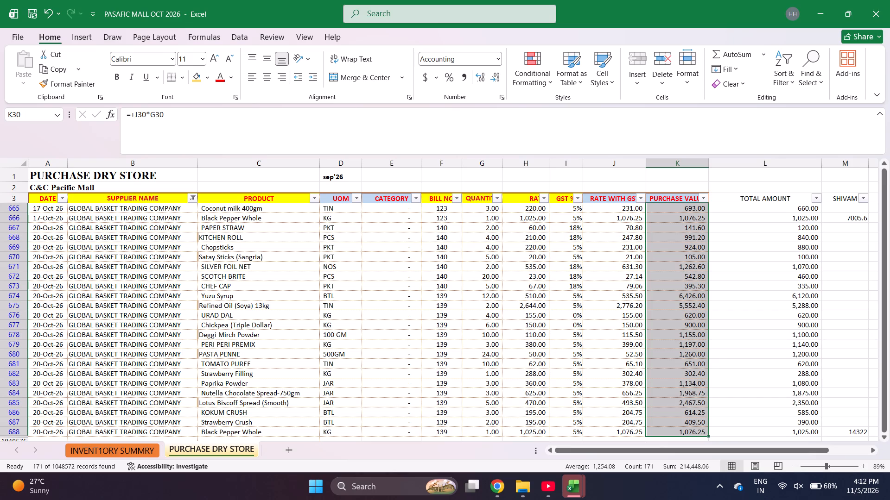
Review the filtered Global Basket Trading Company entries across October, checking dates, bill numbers and purchase values with the value range kept selected.
{"action": "scroll", "coordinate": [713, 322], "scroll_direction": "down", "scroll_amount": 2}
{"action": "scroll", "coordinate": [713, 322], "scroll_direction": "up", "scroll_amount": 1}
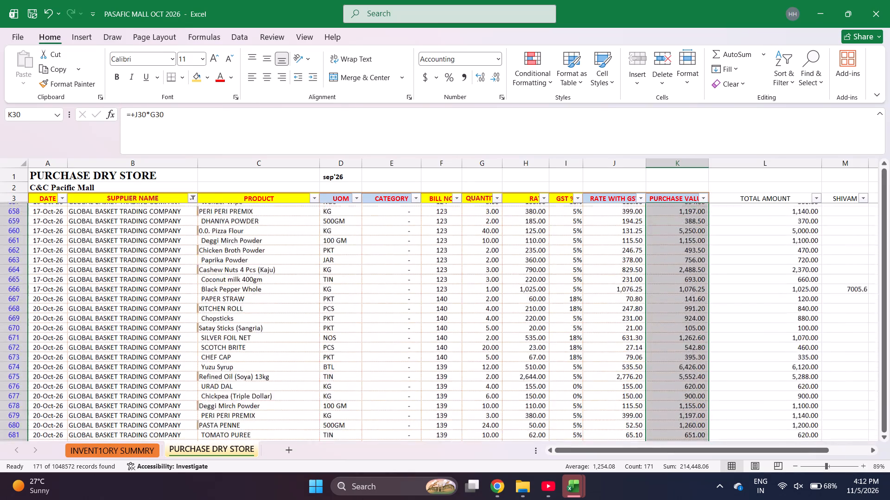
{"action": "scroll", "coordinate": [713, 322], "scroll_direction": "up", "scroll_amount": 2}
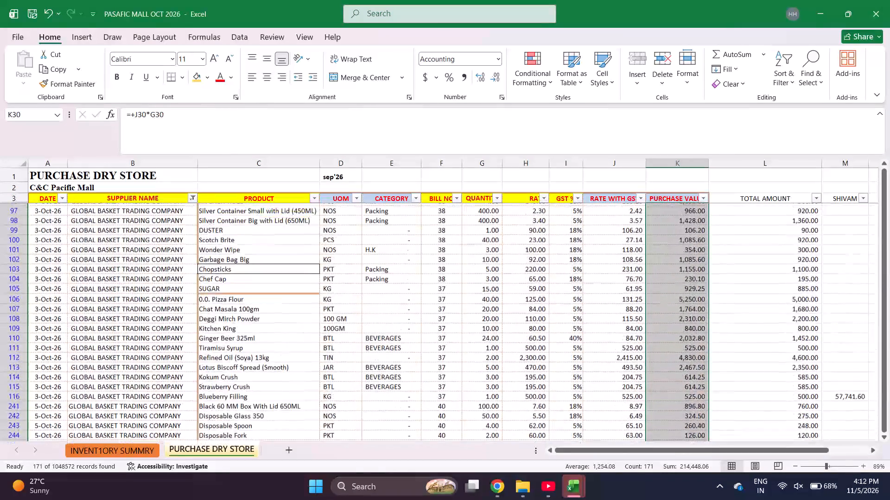
{"action": "scroll", "coordinate": [713, 322], "scroll_direction": "up", "scroll_amount": 2}
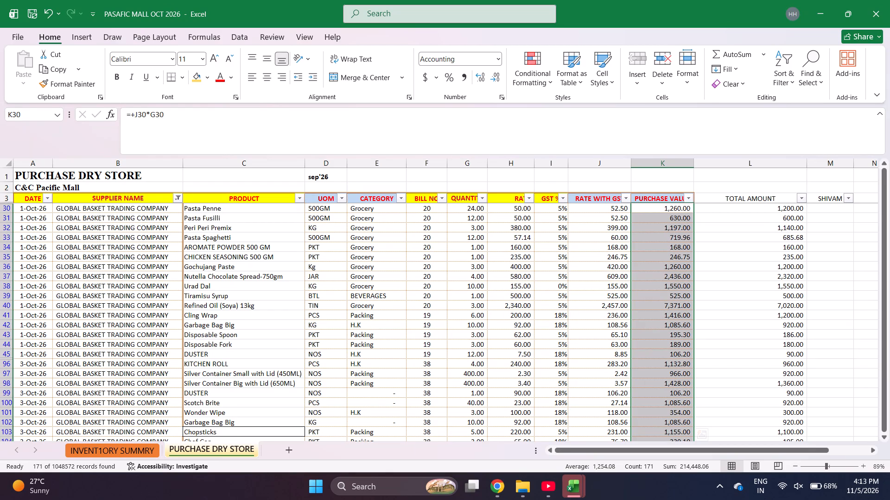
{"action": "scroll", "coordinate": [713, 322], "scroll_direction": "down", "scroll_amount": 4}
{"action": "scroll", "coordinate": [713, 322], "scroll_direction": "up", "scroll_amount": 1}
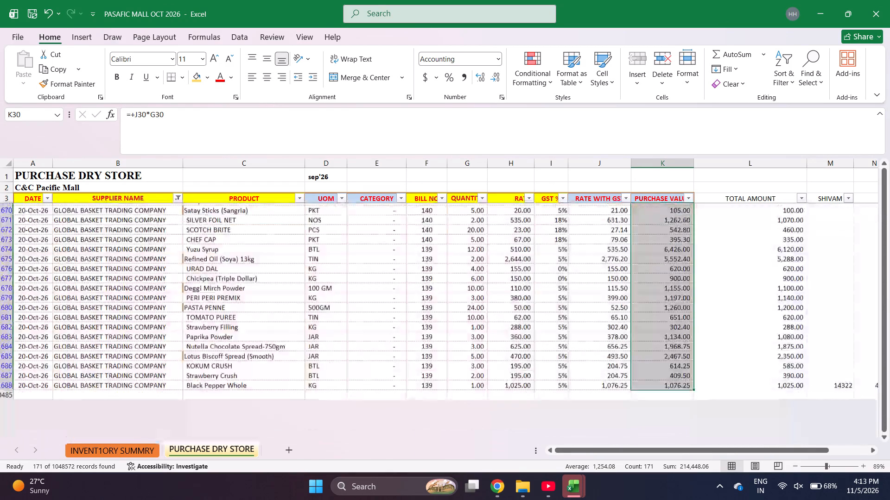
{"action": "scroll", "coordinate": [713, 322], "scroll_direction": "up", "scroll_amount": 1}
{"action": "scroll", "coordinate": [713, 322], "scroll_direction": "down", "scroll_amount": 1}
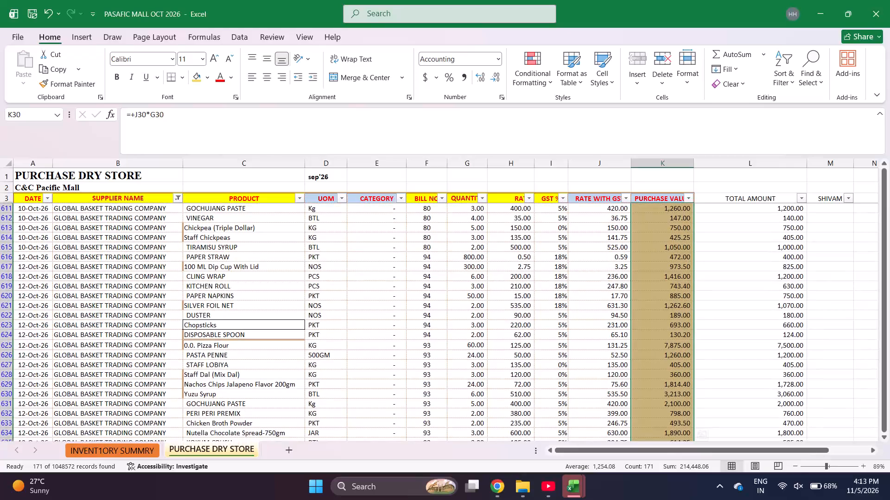
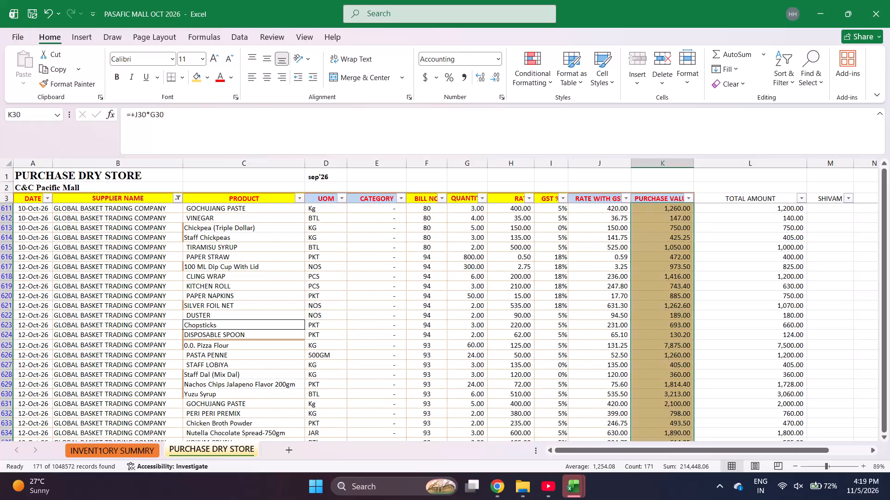
Undo the last action in the Pacific Mall purchase dry store sheet.
{"action": "key", "text": "Escape"}
{"action": "key", "text": "ctrl+z"}
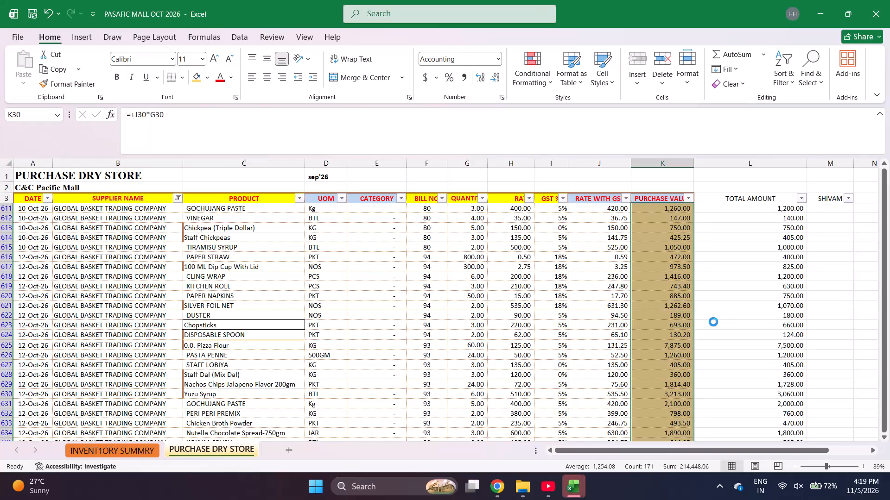
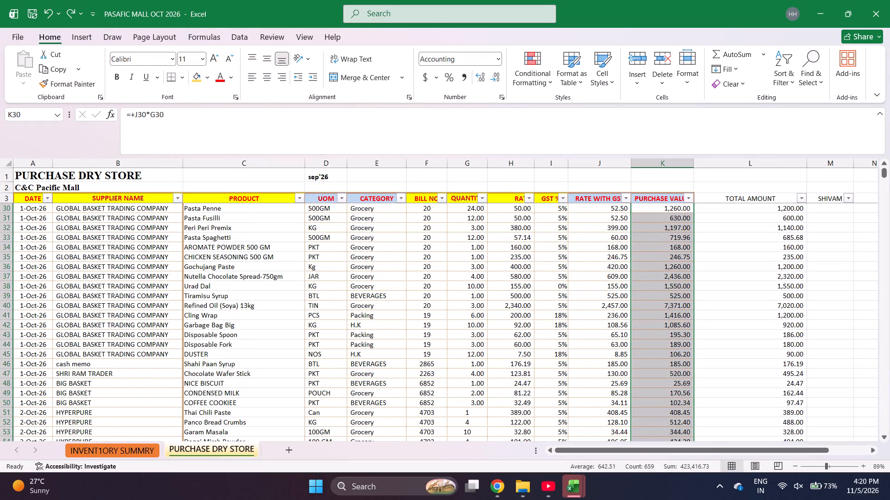
Filter the purchase dry store sheet's BILL NO column by the search term 20, keeping all matching bill numbers.
{"action": "left_click", "coordinate": [442, 199]}
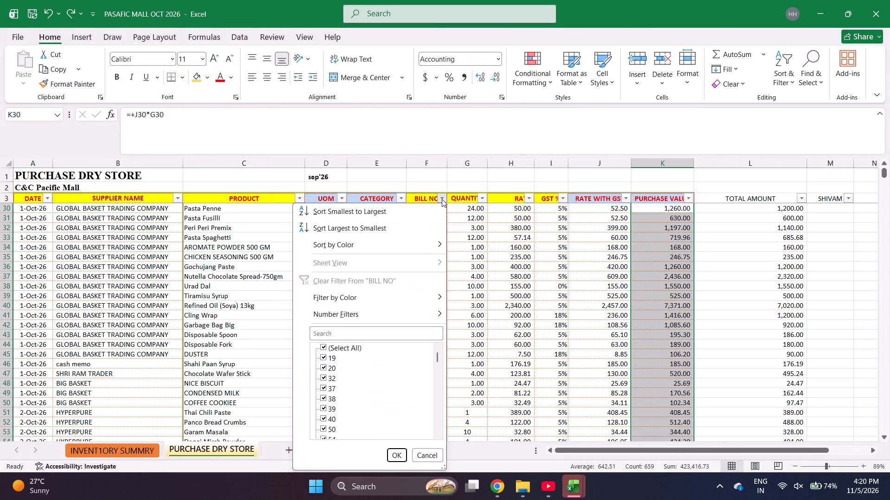
{"action": "key", "text": "e"}
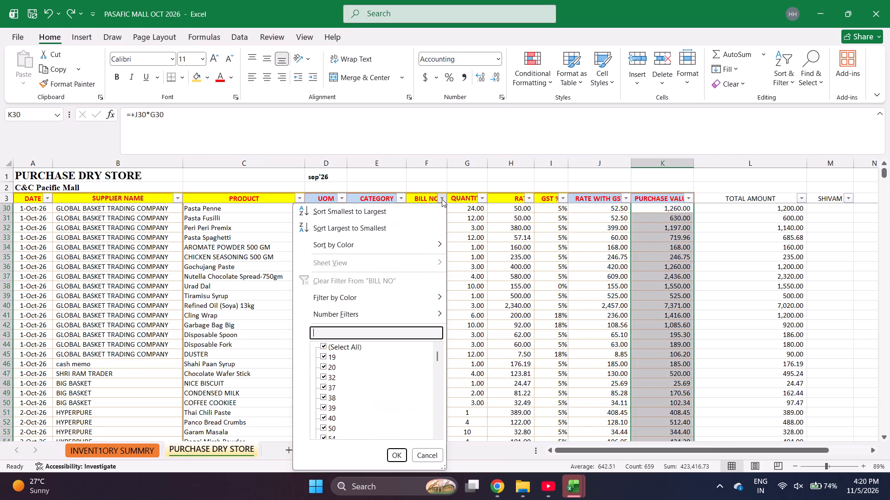
{"action": "type", "text": "20"}
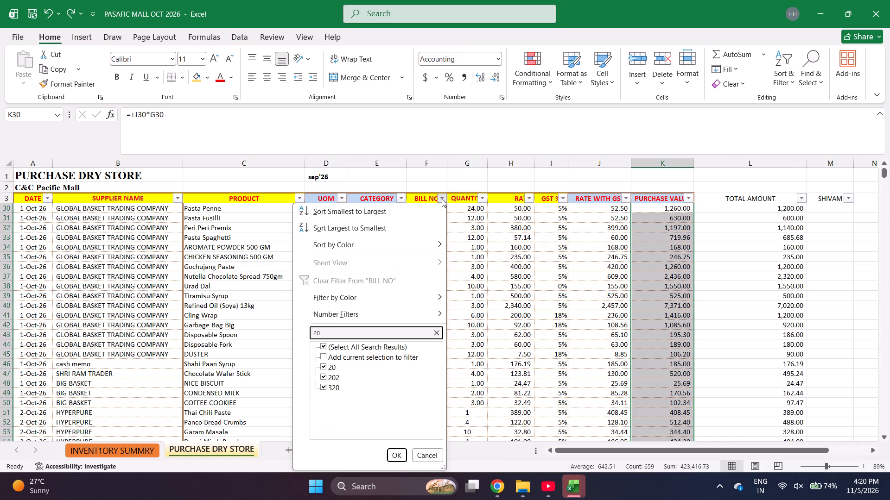
{"action": "key", "text": "Return"}
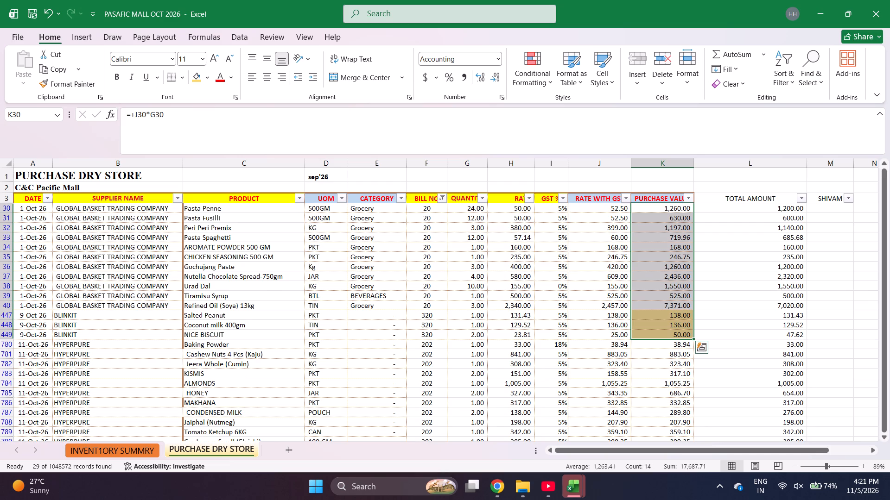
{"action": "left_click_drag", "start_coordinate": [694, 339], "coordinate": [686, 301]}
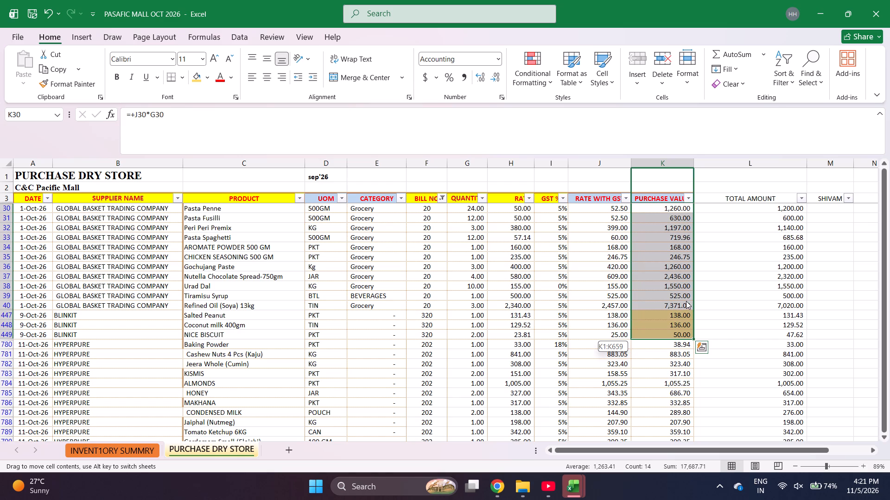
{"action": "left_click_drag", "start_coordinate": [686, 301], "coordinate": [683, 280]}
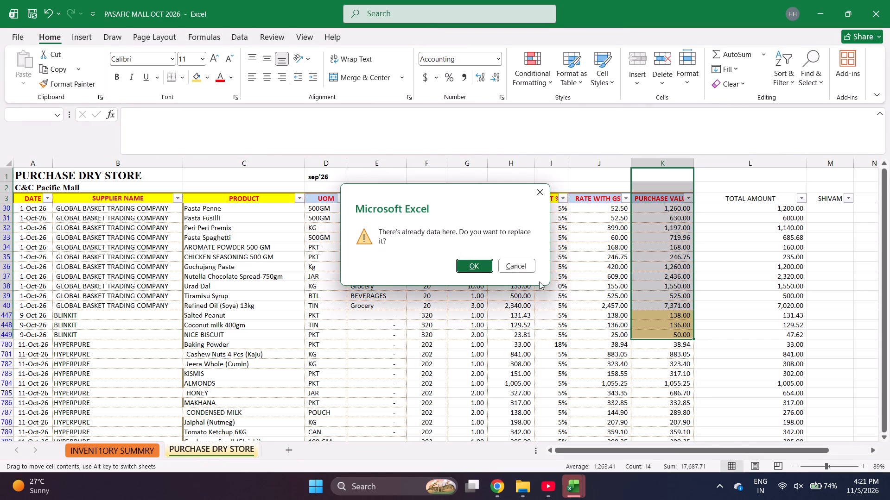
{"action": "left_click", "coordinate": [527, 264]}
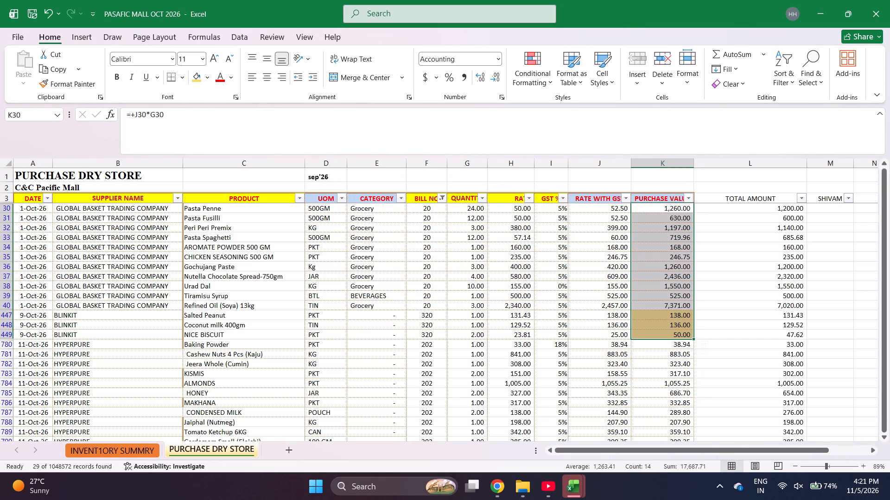
Select the purchase values of all Global Basket Trading Company rows on bill 20 to check their sum.
{"action": "left_click", "coordinate": [662, 206]}
{"action": "left_click_drag", "start_coordinate": [662, 206], "coordinate": [670, 297]}
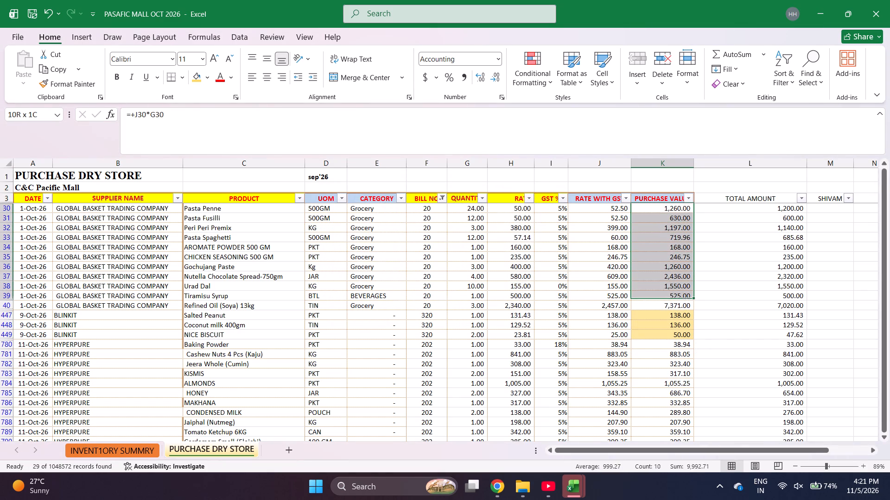
{"action": "left_click_drag", "start_coordinate": [670, 297], "coordinate": [584, 300]}
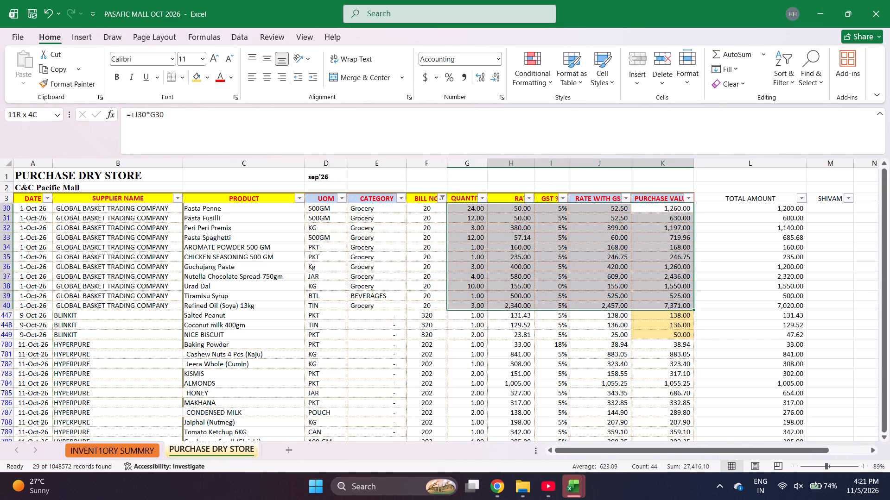
{"action": "left_click_drag", "start_coordinate": [584, 300], "coordinate": [667, 309]}
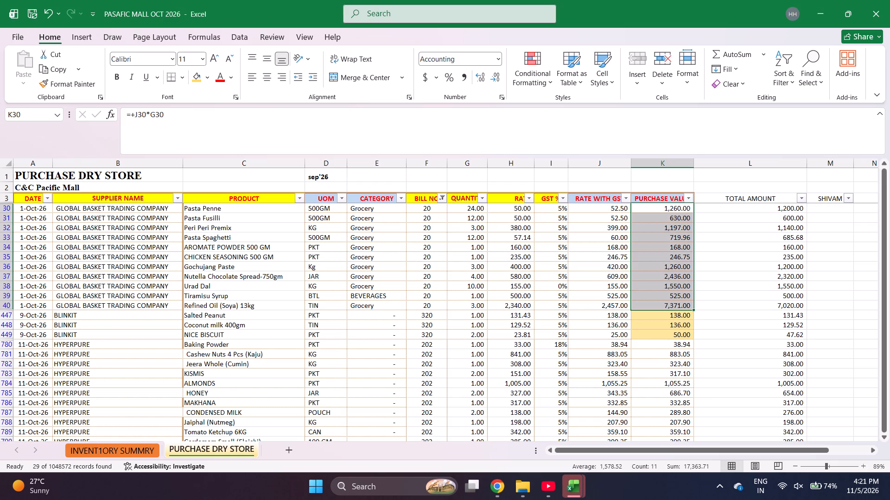
{"action": "scroll", "coordinate": [578, 370], "scroll_direction": "down", "scroll_amount": 1}
{"action": "scroll", "coordinate": [578, 370], "scroll_direction": "up", "scroll_amount": 1}
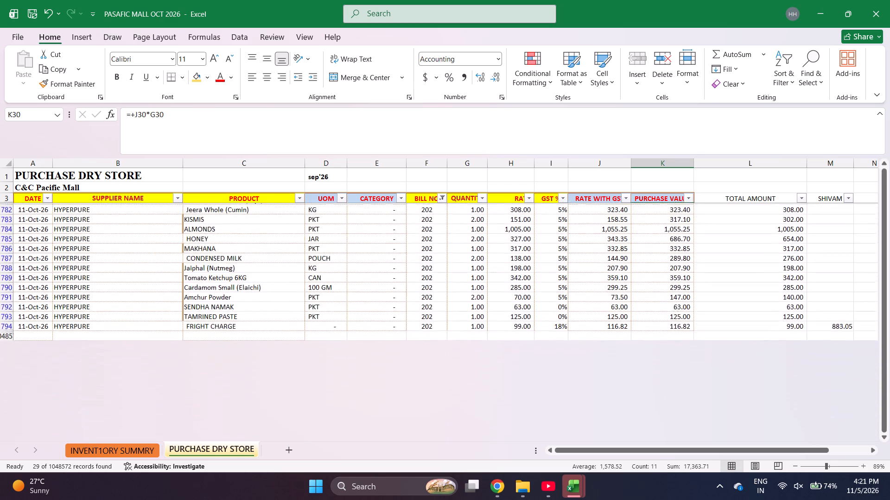
{"action": "scroll", "coordinate": [578, 370], "scroll_direction": "up", "scroll_amount": 1}
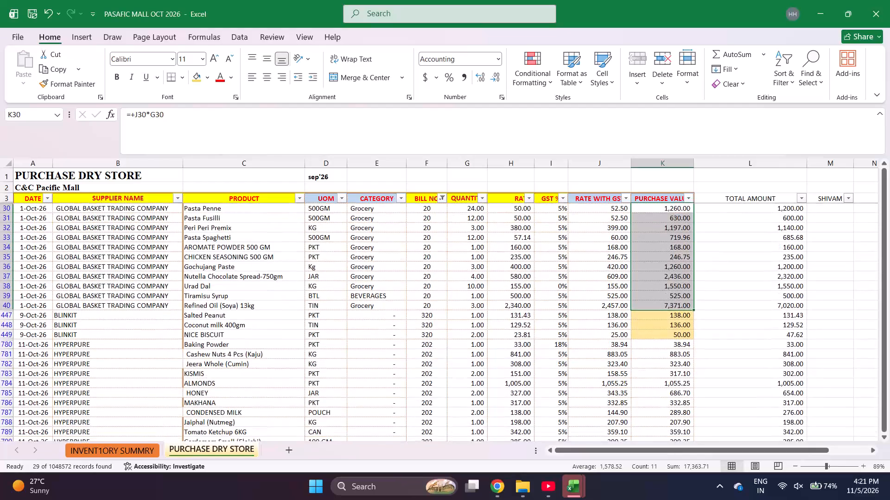
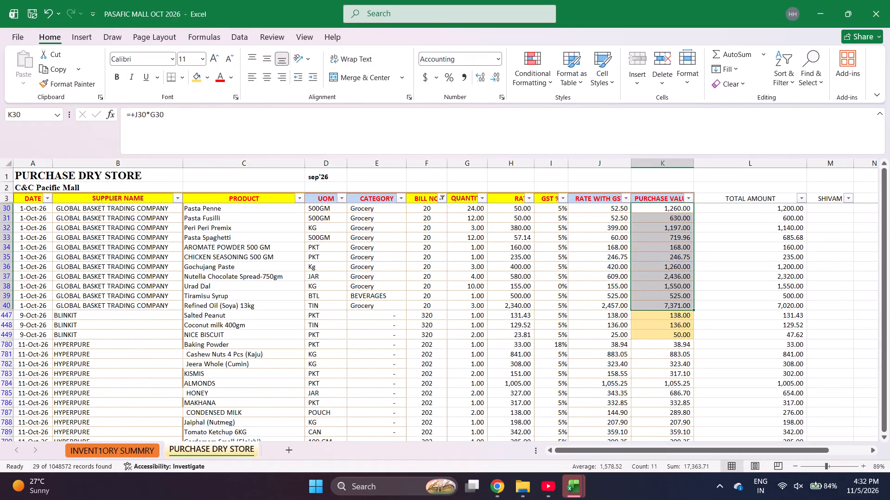
Filter the purchase dry store sheet's BILL NO column by the search term 55.
{"action": "left_click", "coordinate": [444, 195]}
{"action": "type", "text": "e55"}
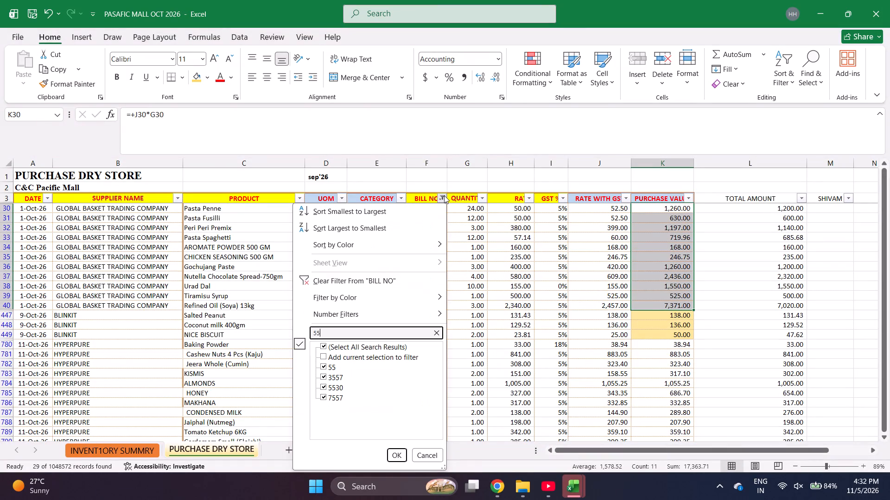
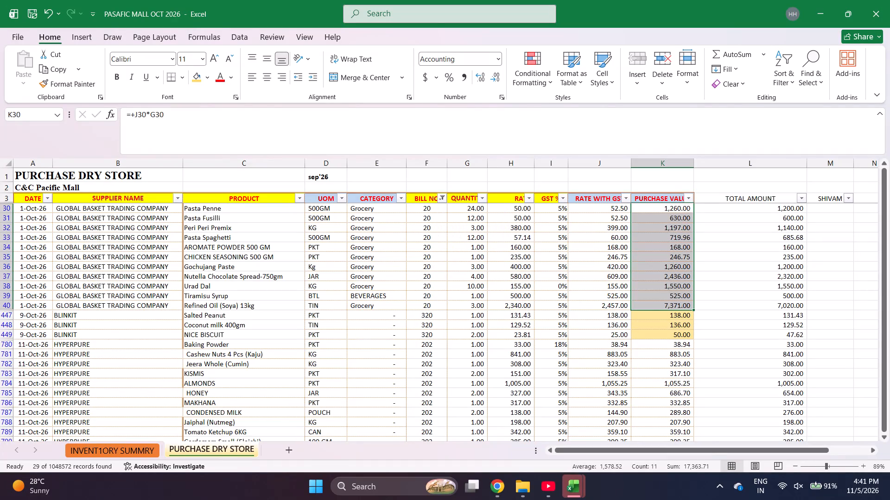
Filter the purchase dry store sheet's SUPPLIER NAME column by the search term global.
{"action": "left_click", "coordinate": [178, 200]}
{"action": "key", "text": "e"}
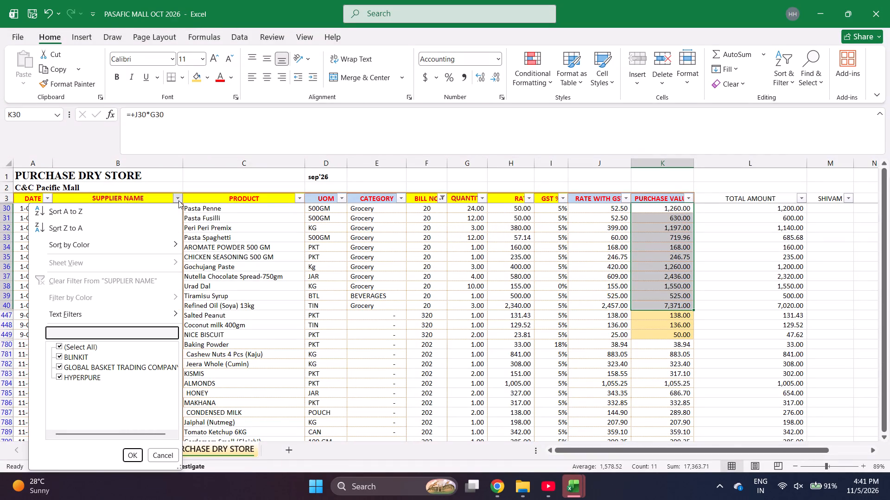
{"action": "type", "text": "global"}
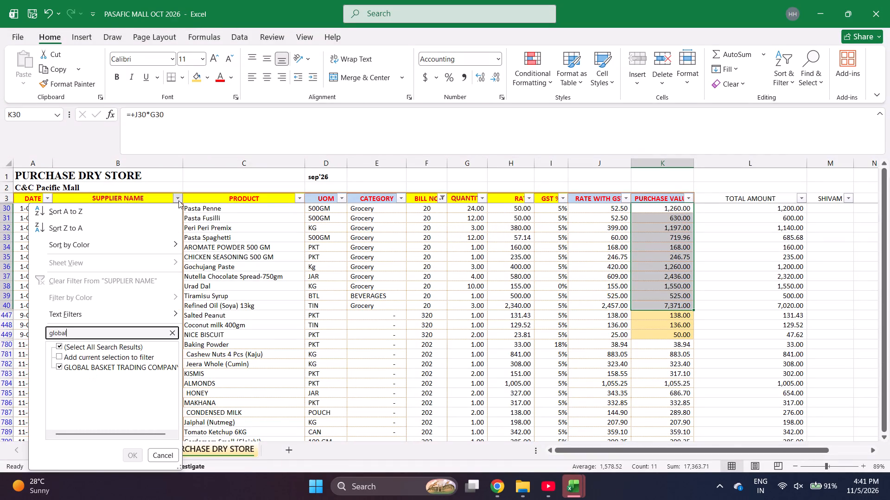
{"action": "key", "text": "Return"}
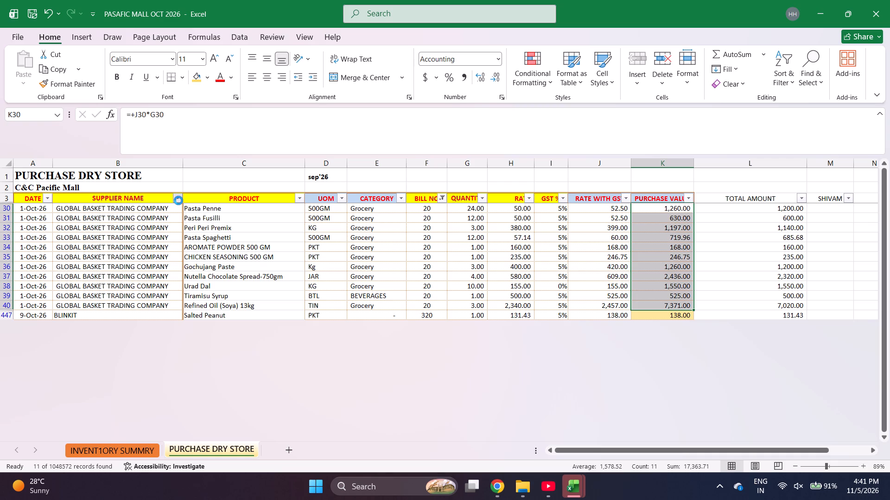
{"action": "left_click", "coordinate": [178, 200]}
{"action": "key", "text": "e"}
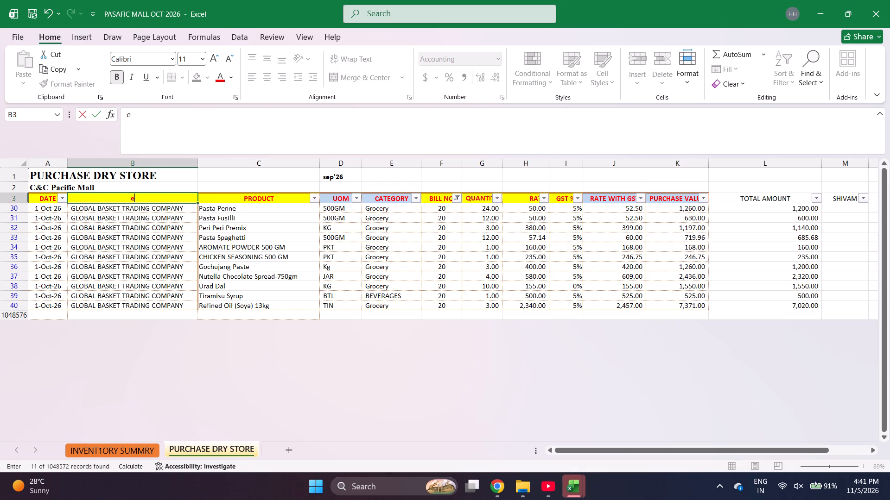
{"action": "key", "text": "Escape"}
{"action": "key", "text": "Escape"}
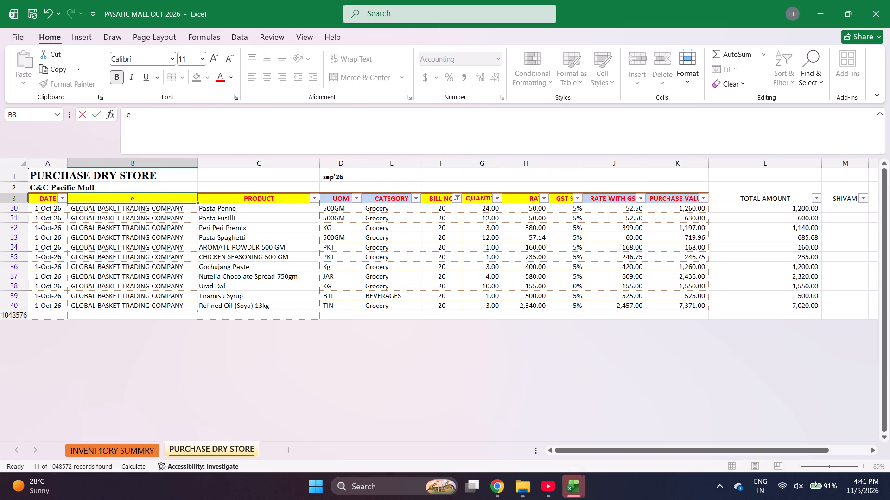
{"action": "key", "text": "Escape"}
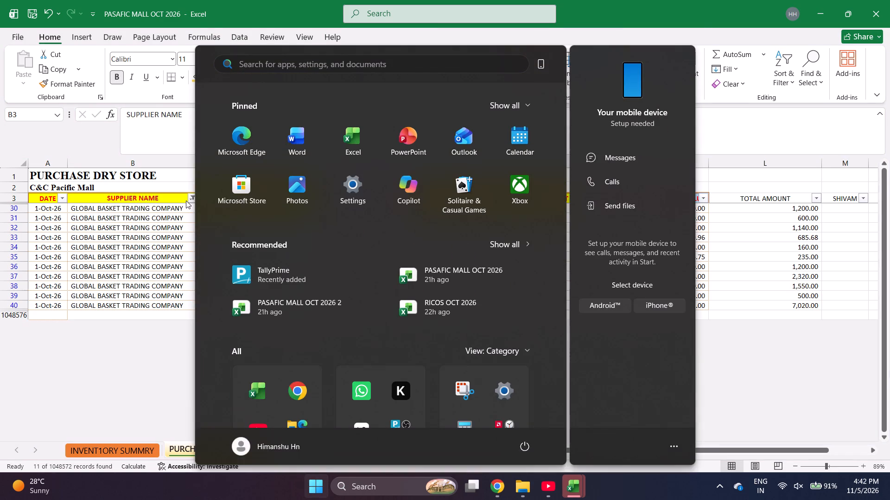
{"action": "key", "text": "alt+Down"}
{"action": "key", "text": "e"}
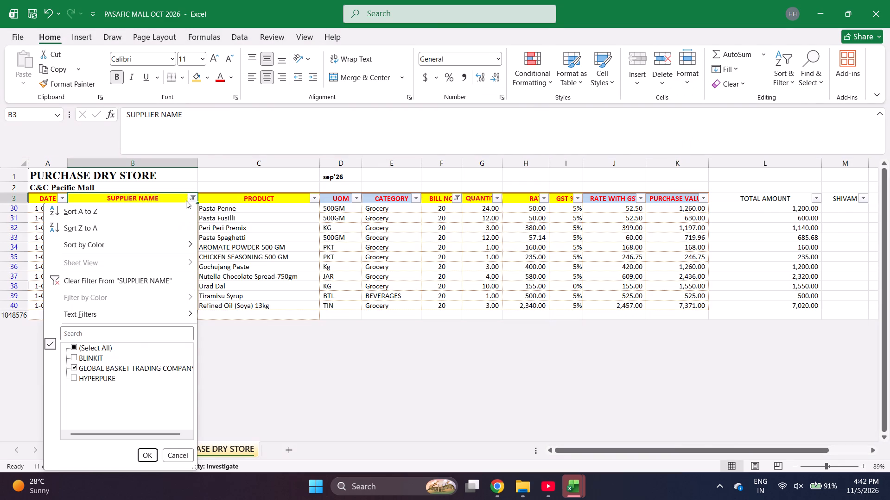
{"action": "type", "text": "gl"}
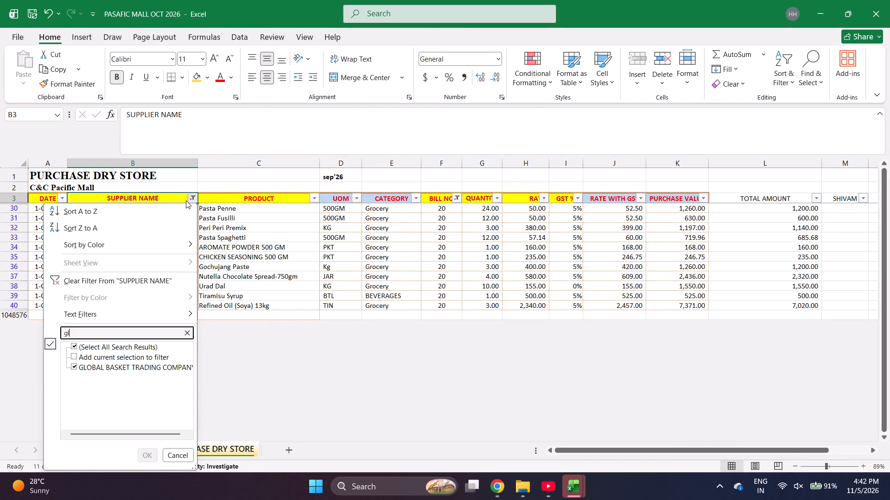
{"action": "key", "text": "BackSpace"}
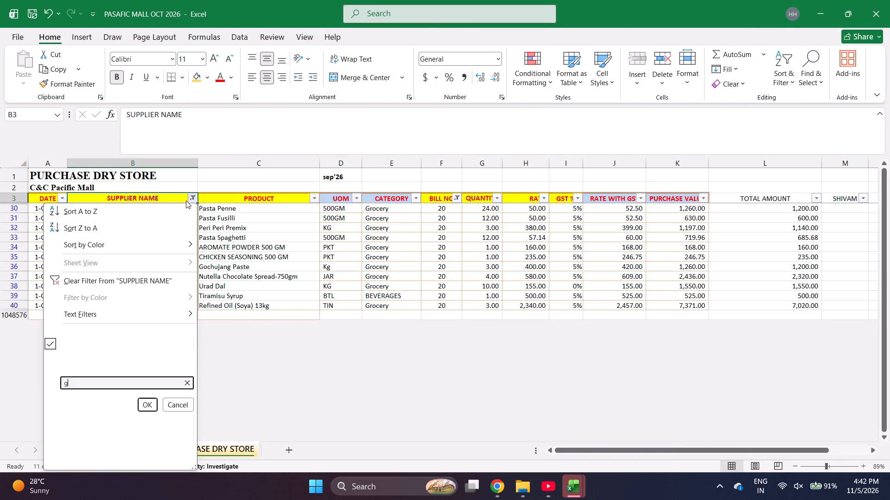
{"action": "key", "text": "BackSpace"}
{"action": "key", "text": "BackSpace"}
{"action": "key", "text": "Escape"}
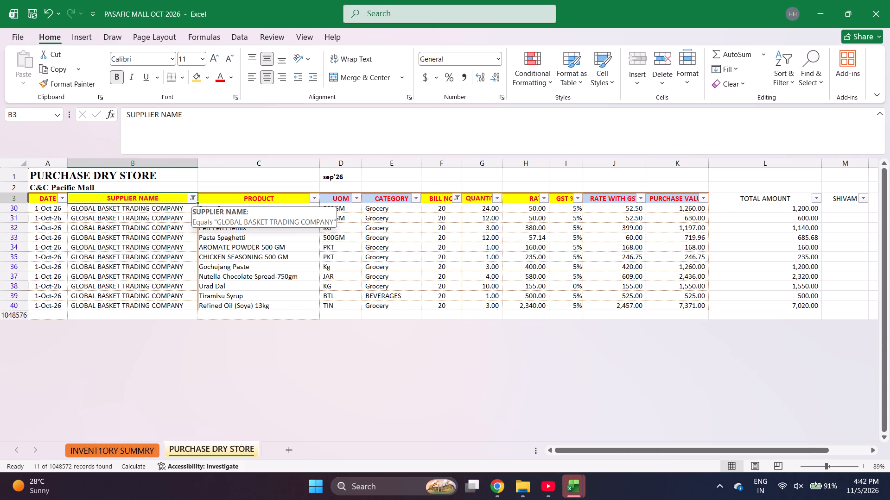
Select all values in the BILL NO filter so that every Global Basket Trading Company bill is included.
{"action": "left_click", "coordinate": [251, 262]}
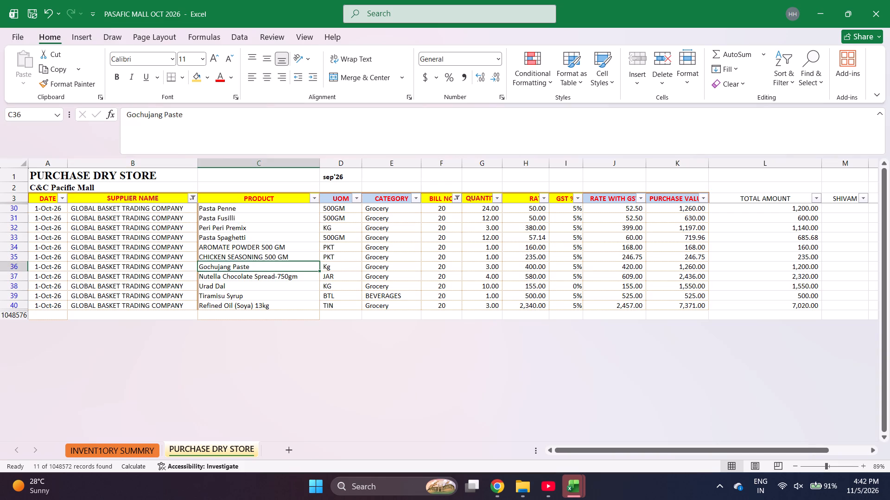
{"action": "scroll", "coordinate": [454, 253], "scroll_direction": "up", "scroll_amount": 1}
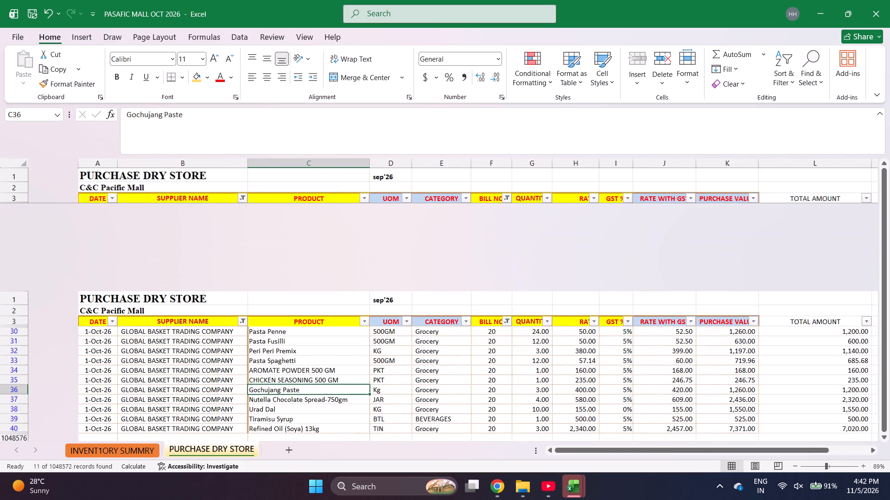
{"action": "scroll", "coordinate": [454, 253], "scroll_direction": "left", "scroll_amount": 1}
{"action": "scroll", "coordinate": [442, 267], "scroll_direction": "up", "scroll_amount": 1}
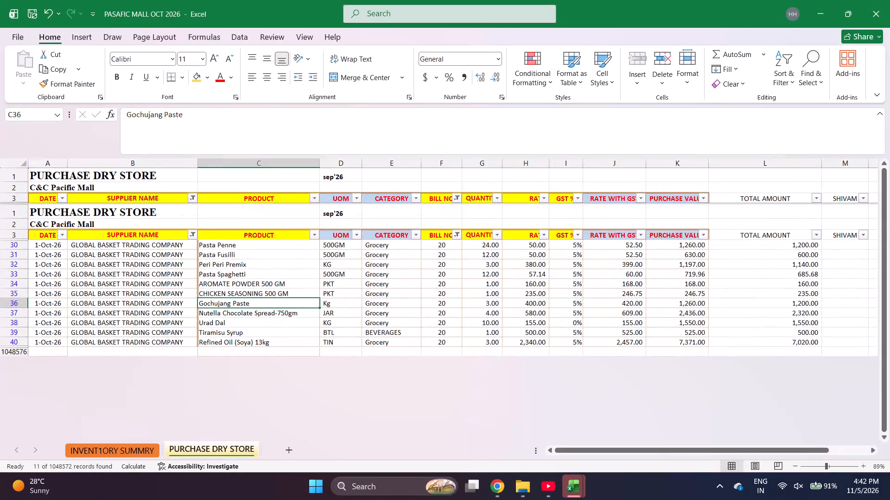
{"action": "scroll", "coordinate": [442, 267], "scroll_direction": "up", "scroll_amount": 1}
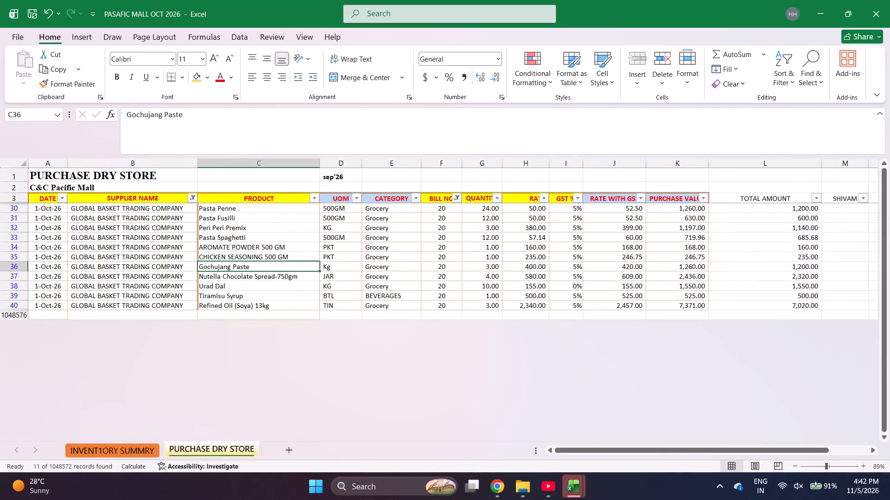
{"action": "left_click", "coordinate": [456, 197]}
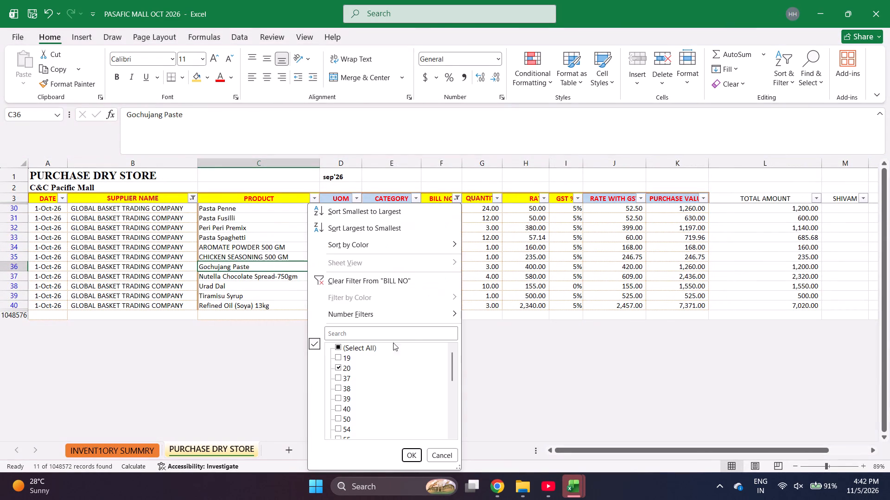
{"action": "left_click", "coordinate": [358, 348]}
{"action": "left_click", "coordinate": [408, 453]}
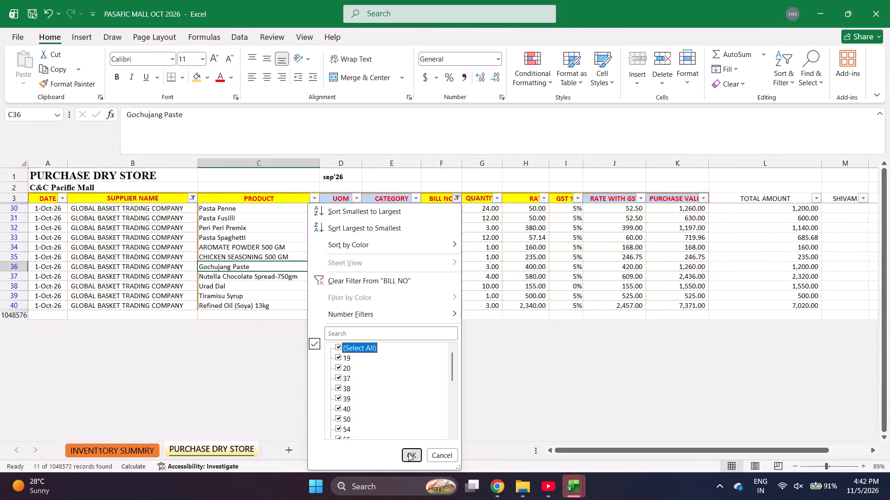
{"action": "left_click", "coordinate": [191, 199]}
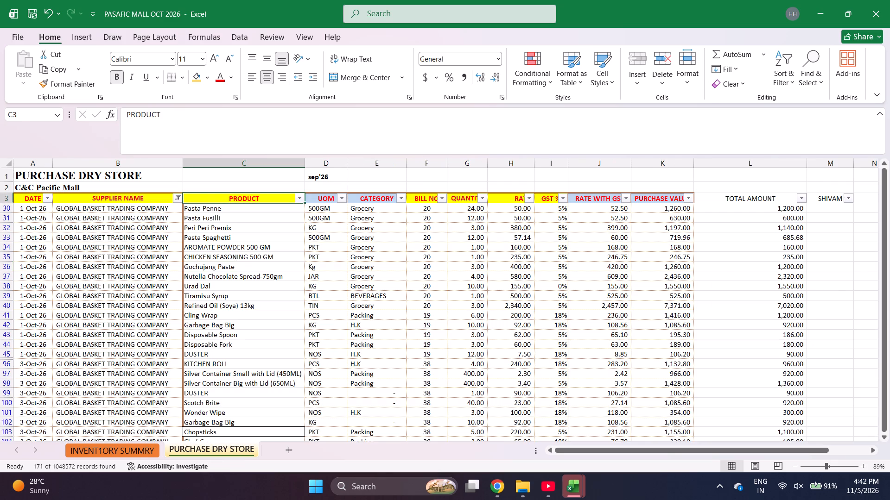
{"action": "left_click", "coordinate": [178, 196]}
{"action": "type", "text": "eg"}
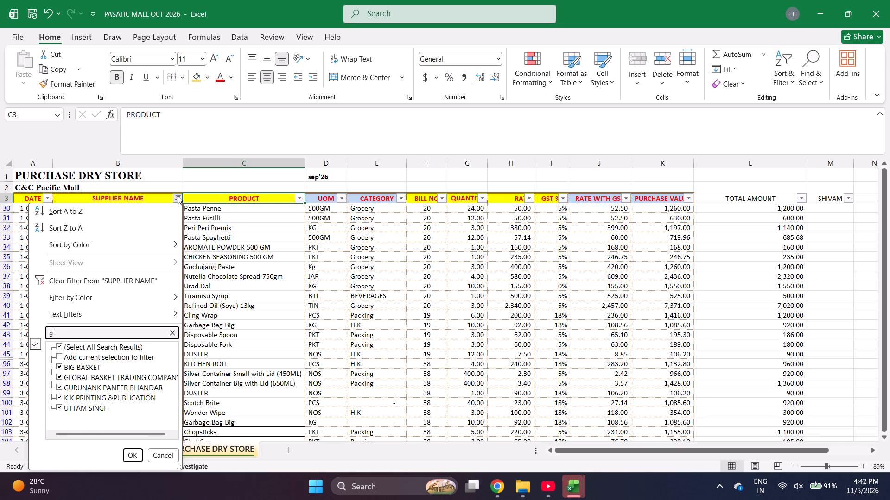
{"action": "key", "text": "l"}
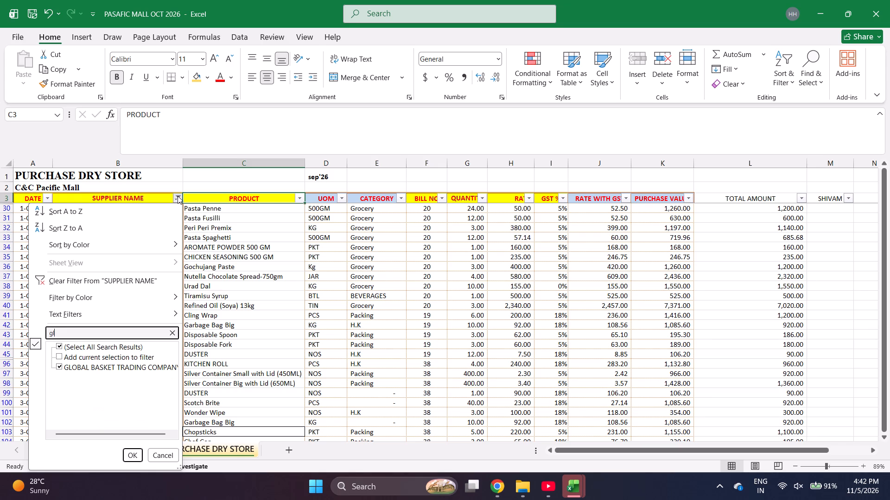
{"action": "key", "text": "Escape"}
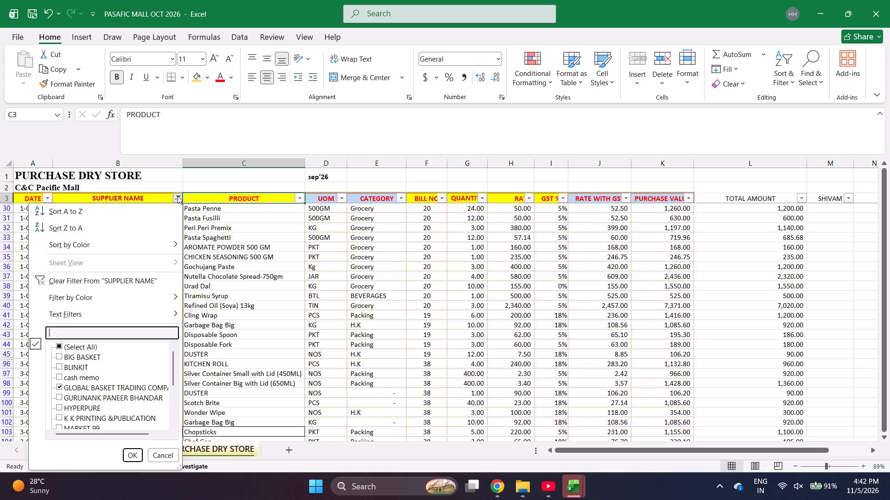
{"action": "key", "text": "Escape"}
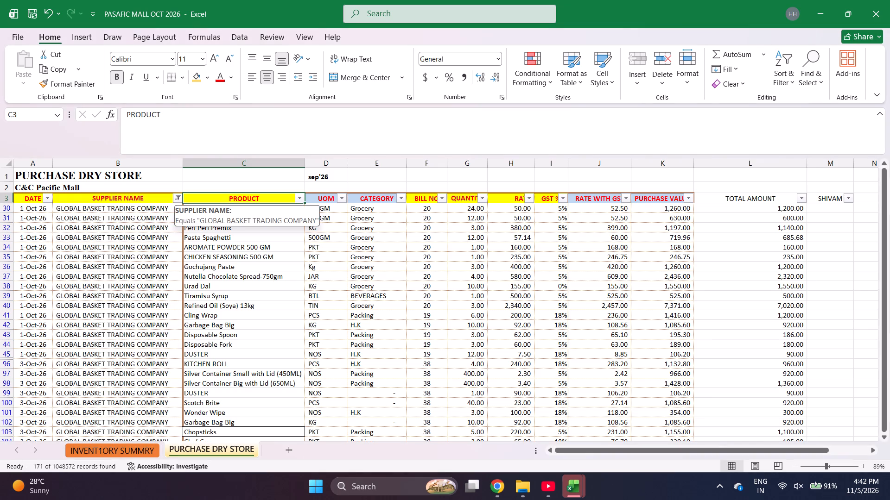
Filter the BILL NO column by the search term 19, keeping the Global Basket Trading Company supplier filter.
{"action": "left_click", "coordinate": [652, 208]}
{"action": "key", "text": "Up"}
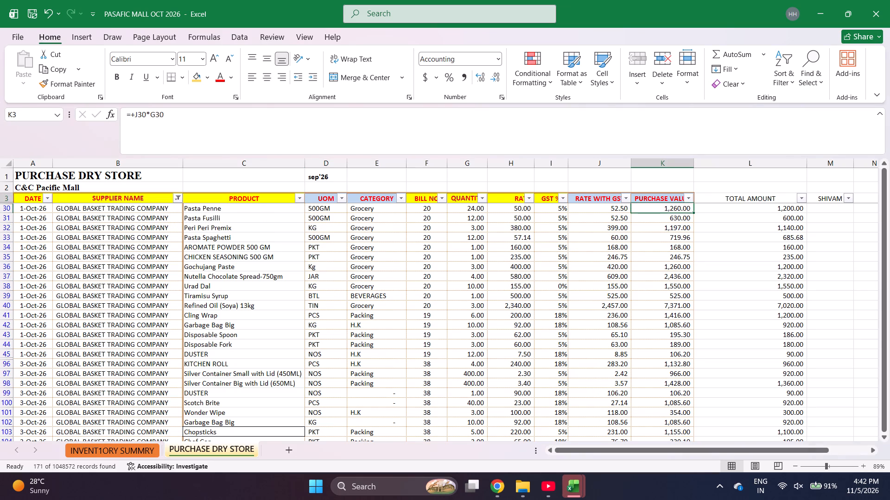
{"action": "key", "text": "Up"}
{"action": "key", "text": "Down"}
{"action": "key", "text": "Down"}
{"action": "key", "text": "Page_Up"}
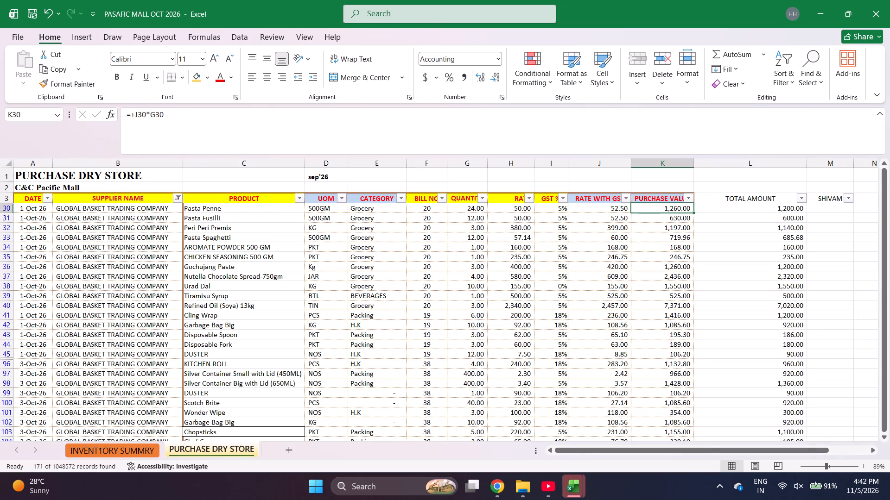
{"action": "key", "text": "Left"}
{"action": "key", "text": "Left"}
{"action": "key", "text": "Left"}
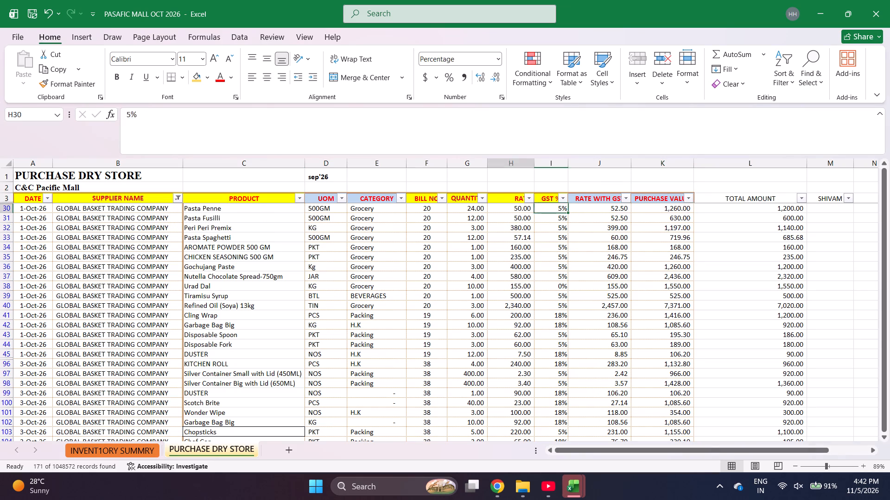
{"action": "key", "text": "Left"}
{"action": "key", "text": "Left"}
{"action": "key", "text": "Up"}
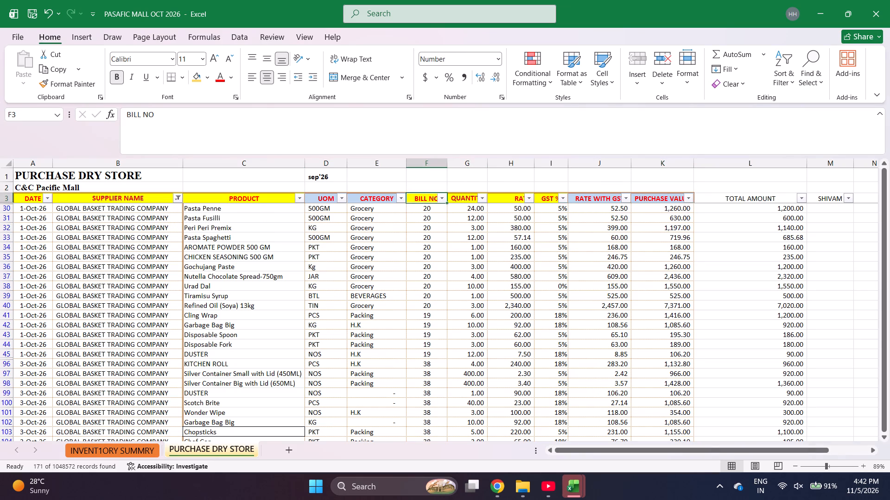
{"action": "key", "text": "ctrl+alt+Down"}
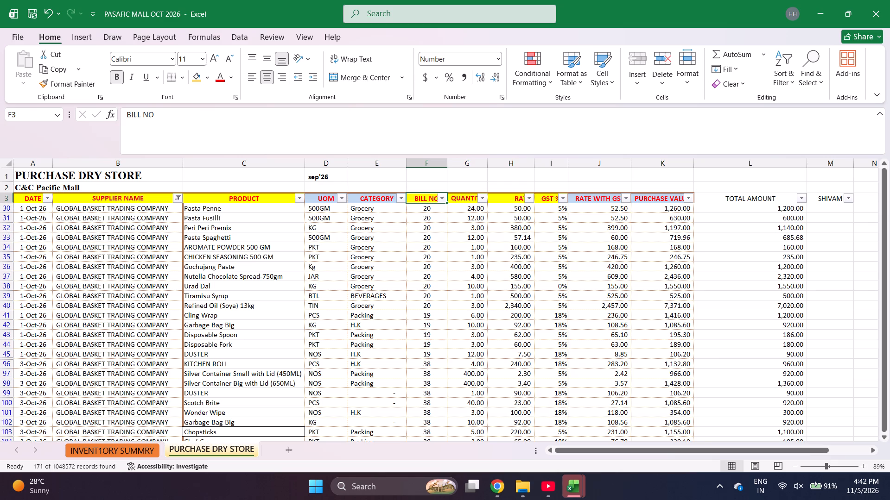
{"action": "key", "text": "e"}
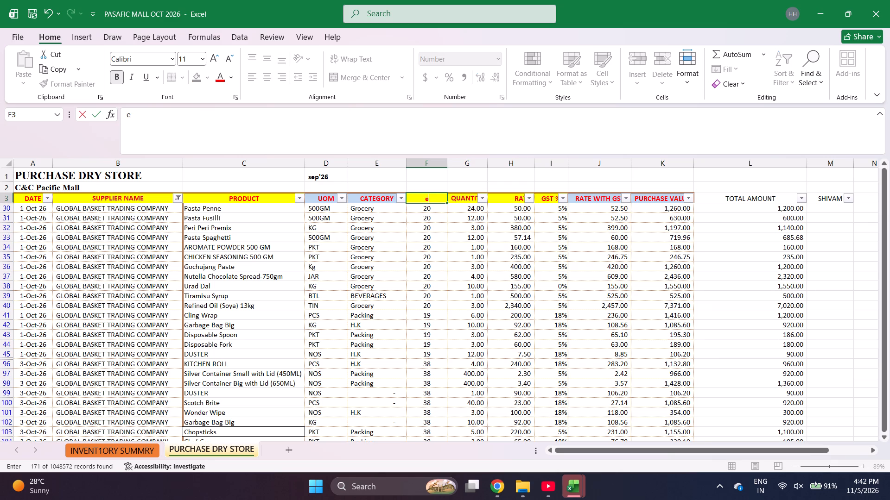
{"action": "key", "text": "Escape"}
{"action": "key", "text": "alt+Down"}
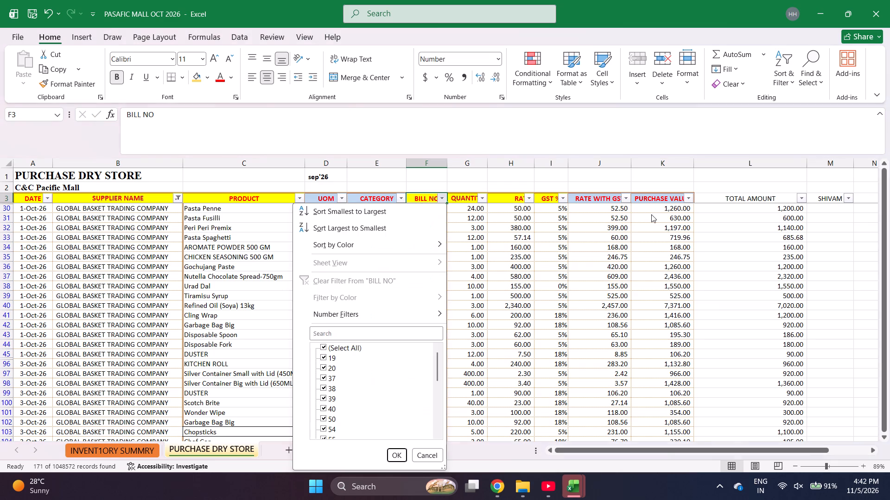
{"action": "key", "text": "e"}
{"action": "type", "text": "19"}
{"action": "key", "text": "Return"}
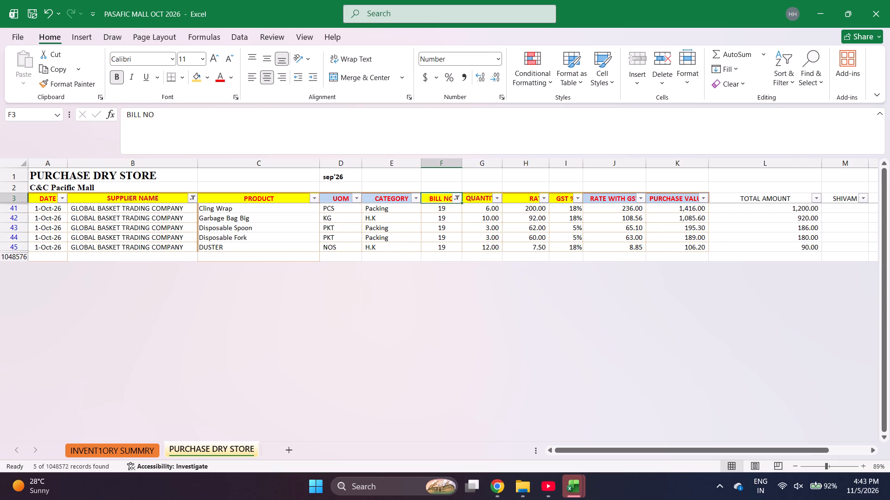
Change the BILL NO filter to the search term 20 for Global Basket Trading Company.
{"action": "key", "text": "alt+Down"}
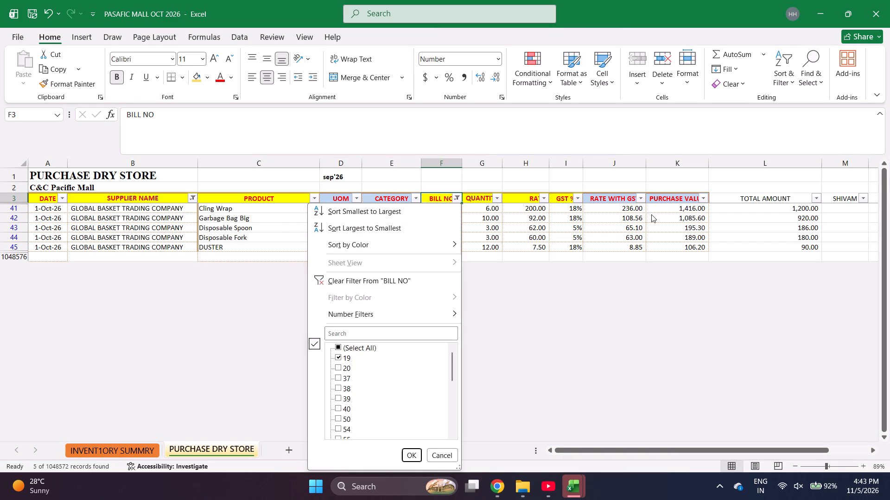
{"action": "type", "text": "e20"}
{"action": "key", "text": "Return"}
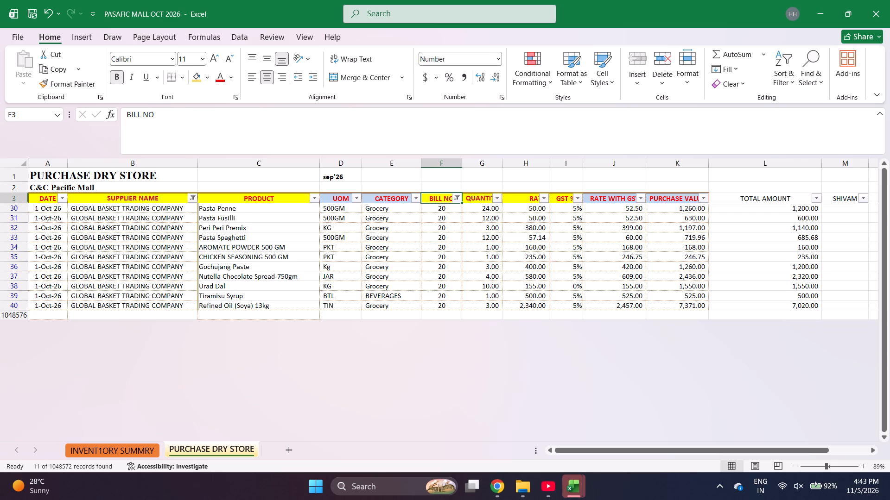
Select the first PURCHASE VALUE cell of bill 20, in the Pasta Penne row.
{"action": "left_click", "coordinate": [693, 209]}
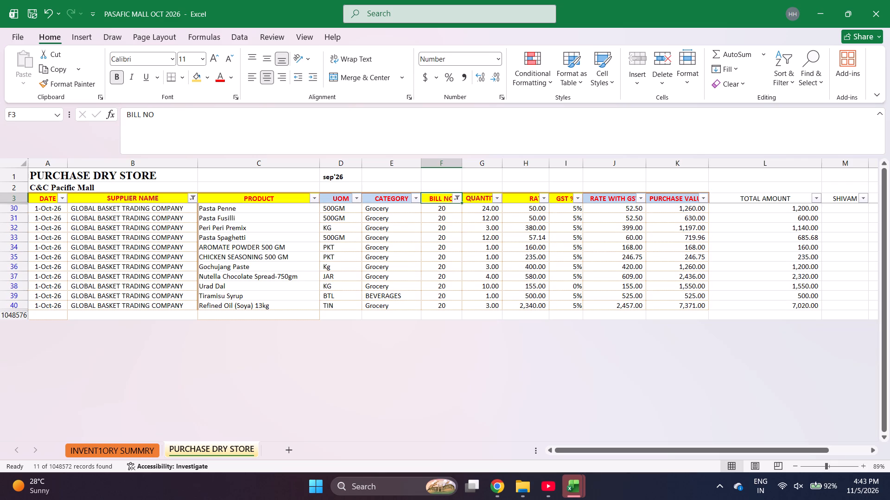
{"action": "left_click", "coordinate": [693, 209]}
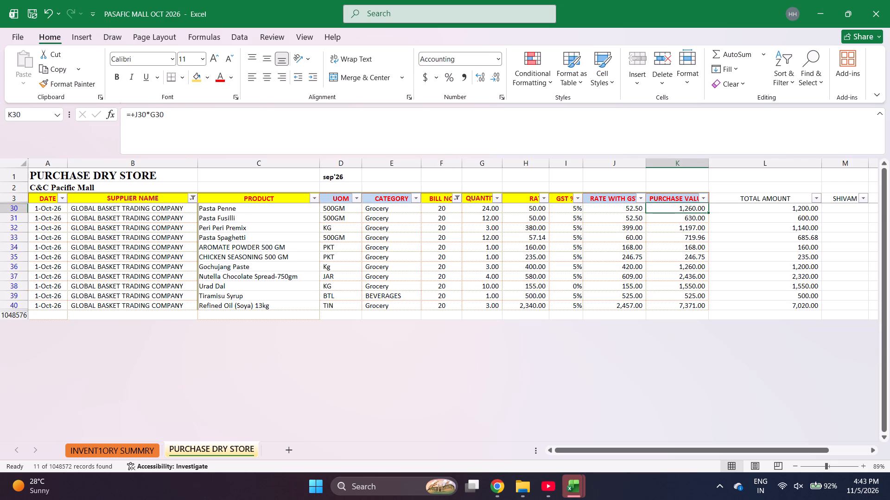
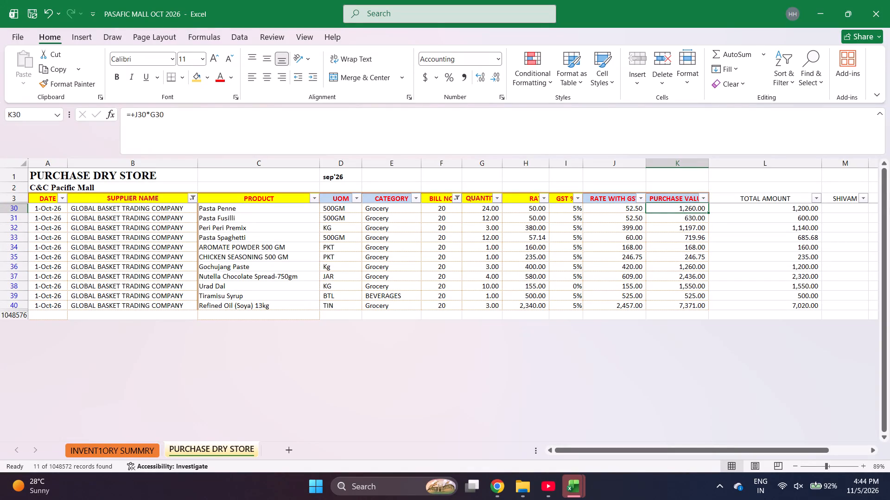
Open the BILL NO filter of the Global Basket Trading Company purchases, ready for a new bill number search.
{"action": "left_click", "coordinate": [459, 199]}
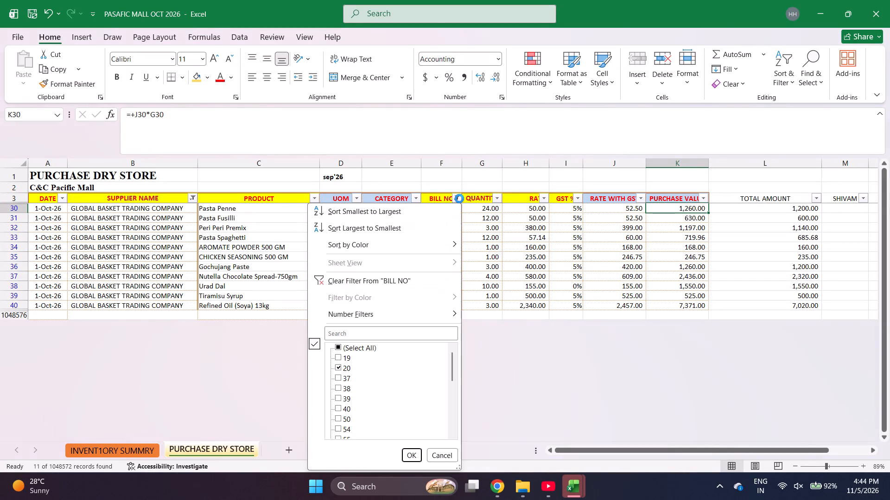
{"action": "key", "text": "e"}
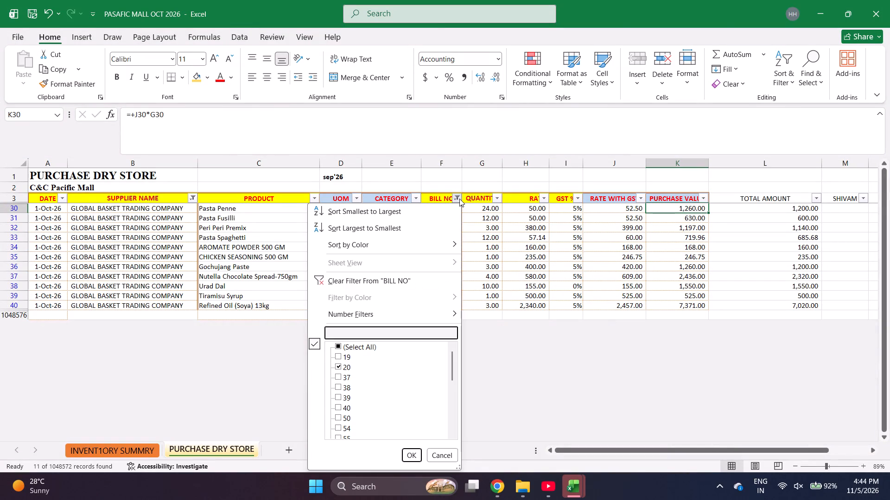
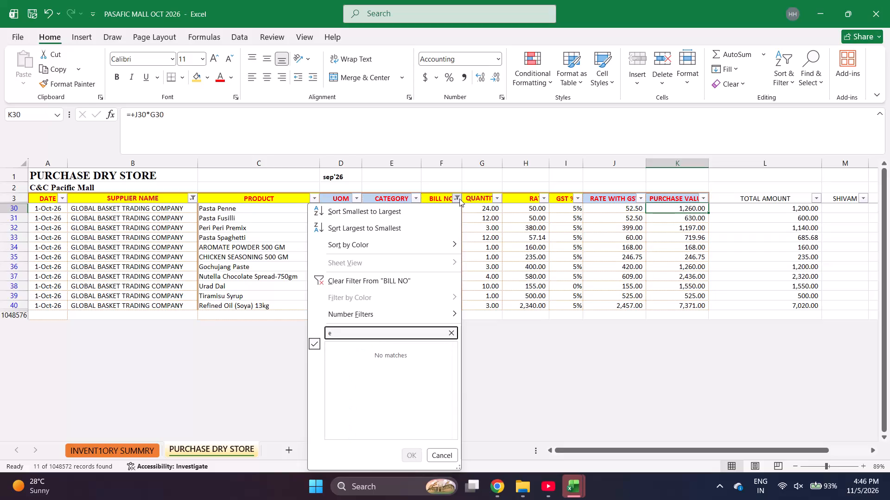
Filter the Global Basket Trading Company purchases to bill number 38.
{"action": "key", "text": "BackSpace"}
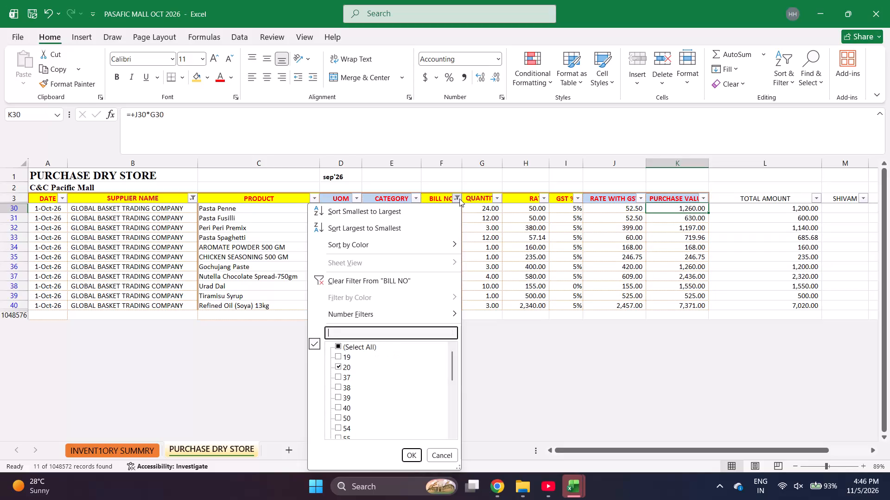
{"action": "type", "text": "38"}
{"action": "key", "text": "Return"}
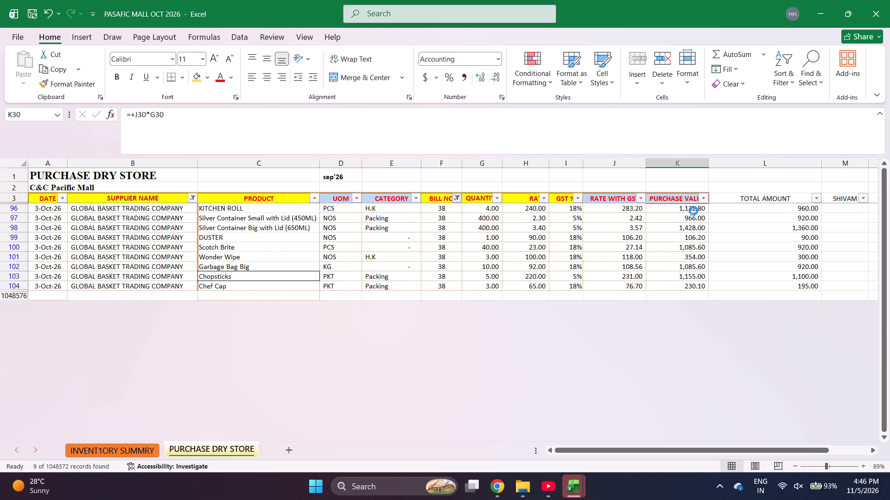
Select all of bill 38's purchase values, starting from the KITCHEN ROLL row, to check their sum.
{"action": "left_click", "coordinate": [693, 211]}
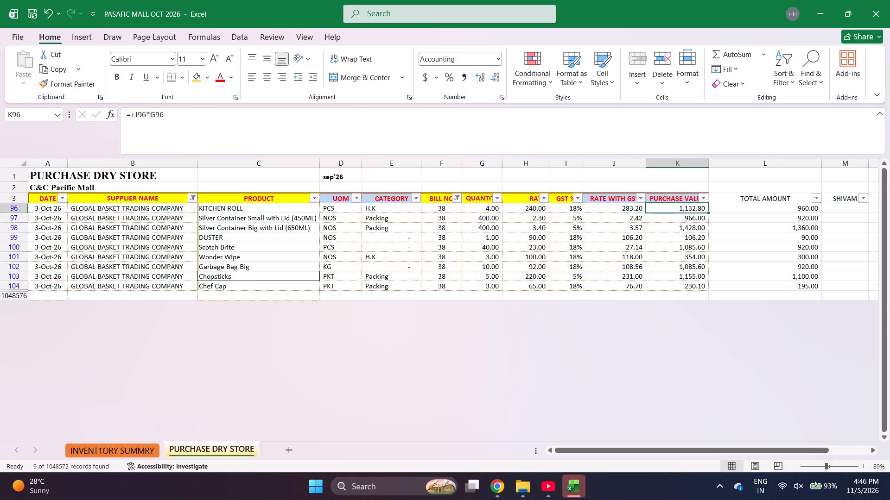
{"action": "key", "text": "shift+Down"}
{"action": "key", "text": "shift+Down"}
{"action": "key", "text": "shift+Down"}
{"action": "key", "text": "shift+Down"}
{"action": "key", "text": "shift+Down"}
{"action": "key", "text": "shift+Down"}
{"action": "key", "text": "shift+Down"}
{"action": "key", "text": "shift+Down"}
{"action": "key", "text": "shift+Down"}
{"action": "key", "text": "shift+Down"}
{"action": "key", "text": "shift+Down"}
{"action": "key", "text": "shift+Down"}
{"action": "key", "text": "shift+Down"}
{"action": "key", "text": "shift+Down"}
{"action": "key", "text": "shift+Down"}
{"action": "key", "text": "shift+Down"}
{"action": "key", "text": "shift+Down"}
{"action": "key", "text": "shift+Down"}
{"action": "key", "text": "shift+Down"}
{"action": "key", "text": "shift+Down"}
{"action": "key", "text": "shift+Down"}
{"action": "key", "text": "shift+Down"}
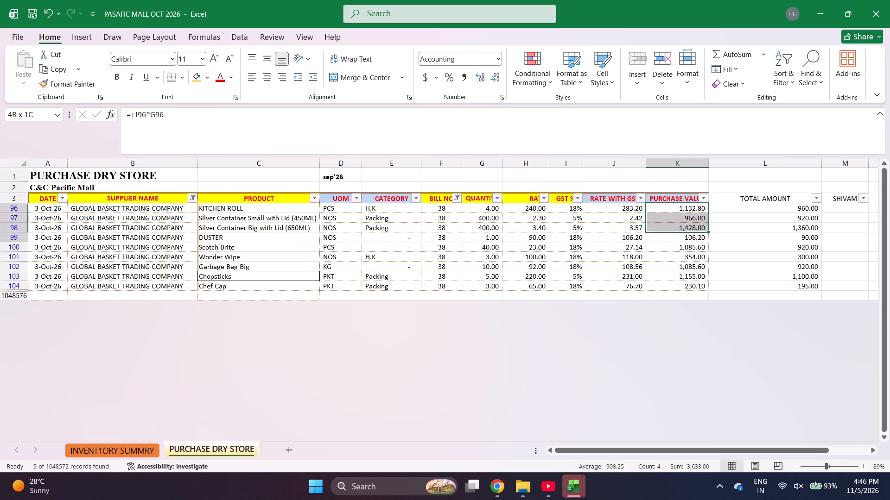
{"action": "key", "text": "shift+Down"}
{"action": "key", "text": "shift+Down"}
{"action": "key", "text": "shift+Down"}
{"action": "key", "text": "shift+Down"}
{"action": "key", "text": "shift+Down"}
{"action": "key", "text": "shift+Down"}
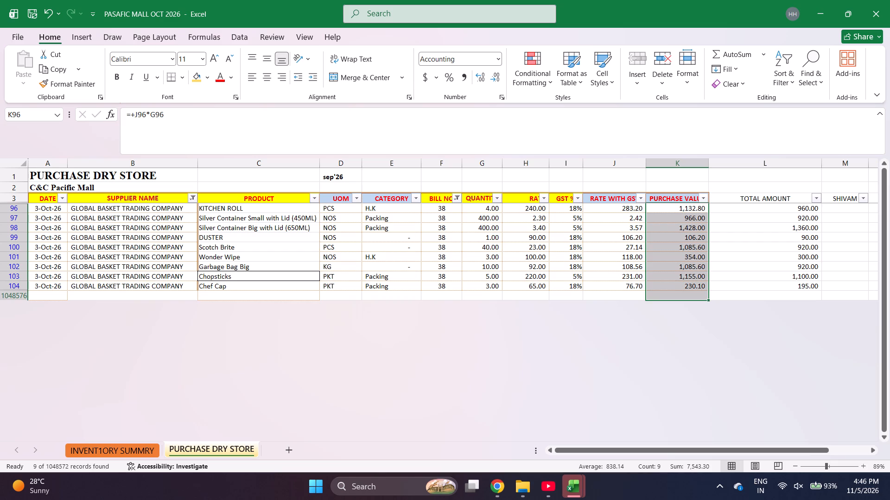
Switch the BILL NO filter of the Global Basket Trading Company purchases to 37 to check that bill's purchase values.
{"action": "left_click", "coordinate": [458, 195]}
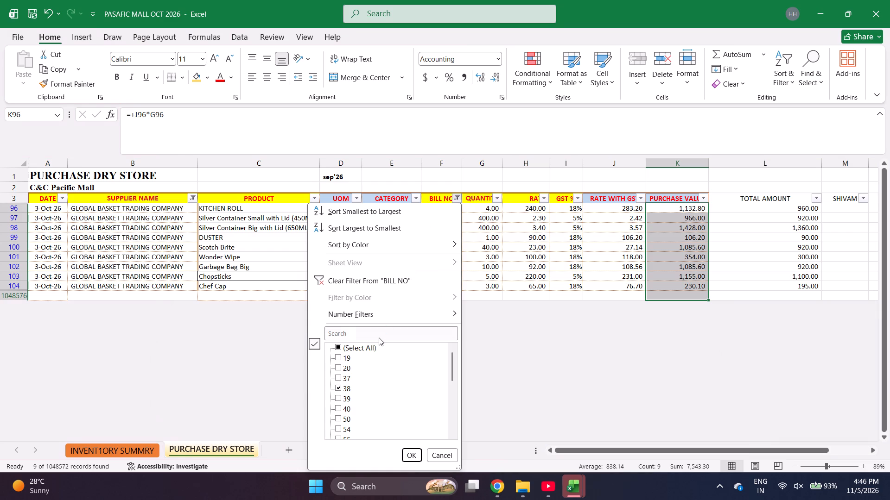
{"action": "left_click", "coordinate": [379, 337]}
{"action": "type", "text": "37"}
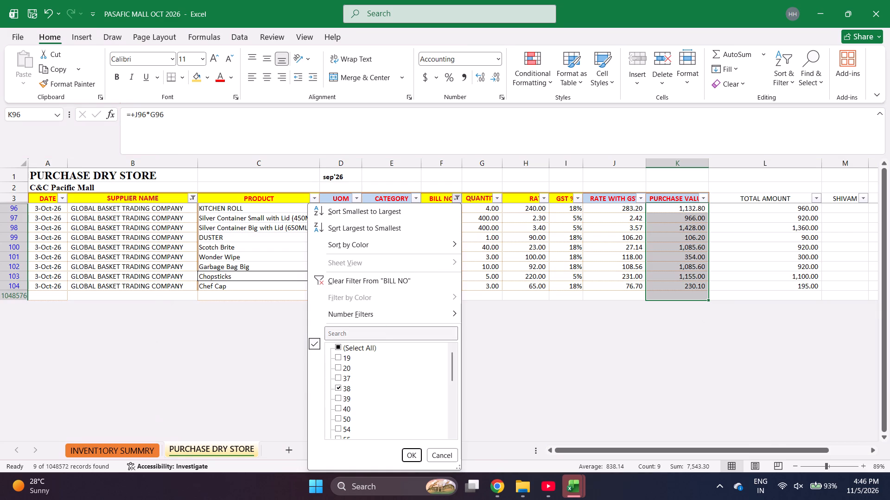
{"action": "left_click", "coordinate": [379, 334]}
{"action": "type", "text": "37"}
{"action": "key", "text": "Return"}
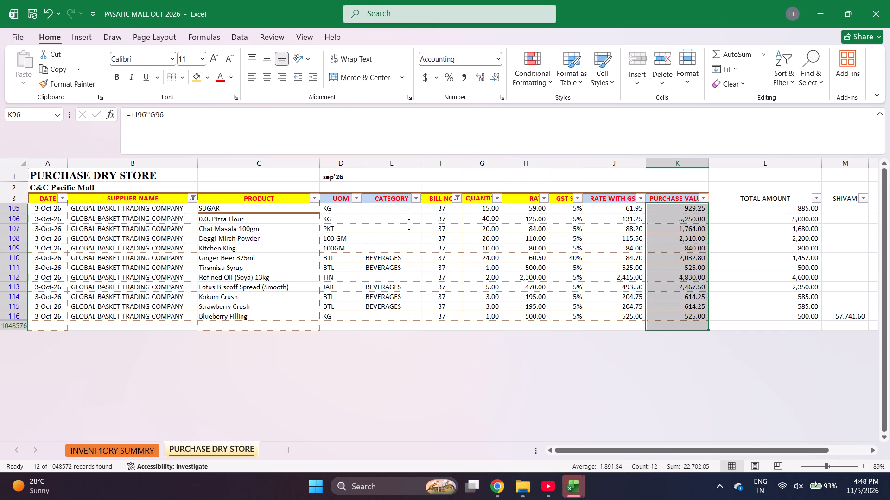
Search the BILL NO filter for 39 and apply it to the Global Basket Trading Company purchases.
{"action": "left_click", "coordinate": [459, 199]}
{"action": "type", "text": "e39"}
{"action": "key", "text": "Return"}
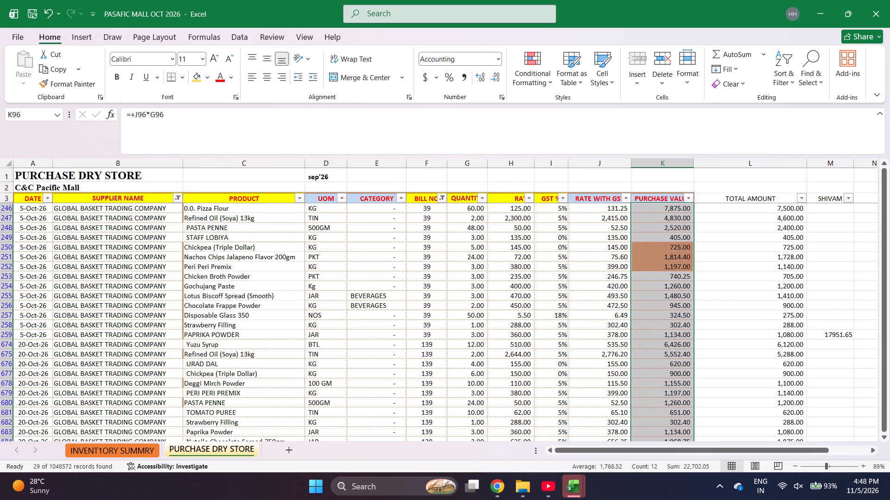
Select only bill 39's purchase values, from 0.0. Pizza Flour through PAPRIKA POWDER, to check their sum.
{"action": "left_click", "coordinate": [673, 206]}
{"action": "left_click_drag", "start_coordinate": [673, 206], "coordinate": [447, 336]}
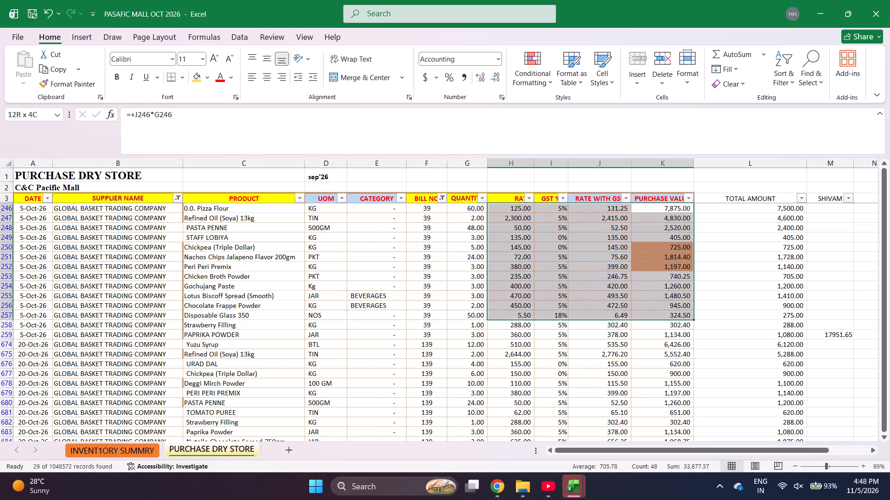
{"action": "left_click_drag", "start_coordinate": [447, 336], "coordinate": [687, 334]}
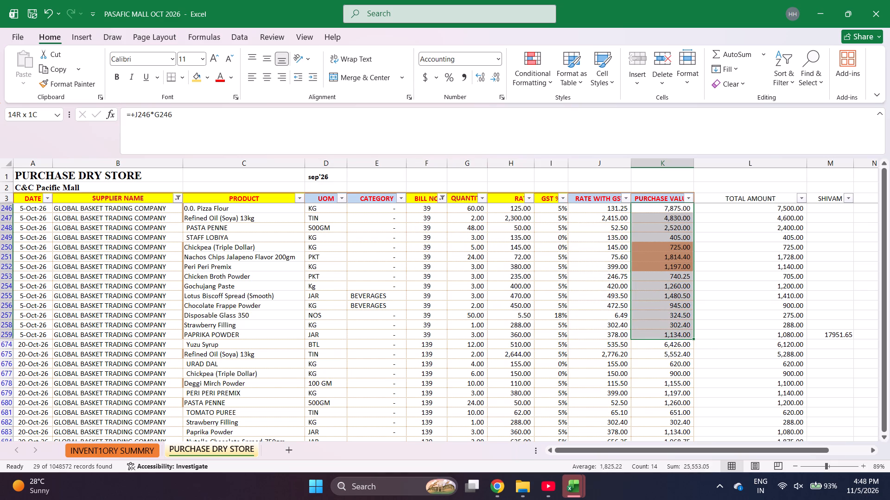
{"action": "left_click_drag", "start_coordinate": [687, 334], "coordinate": [489, 331]}
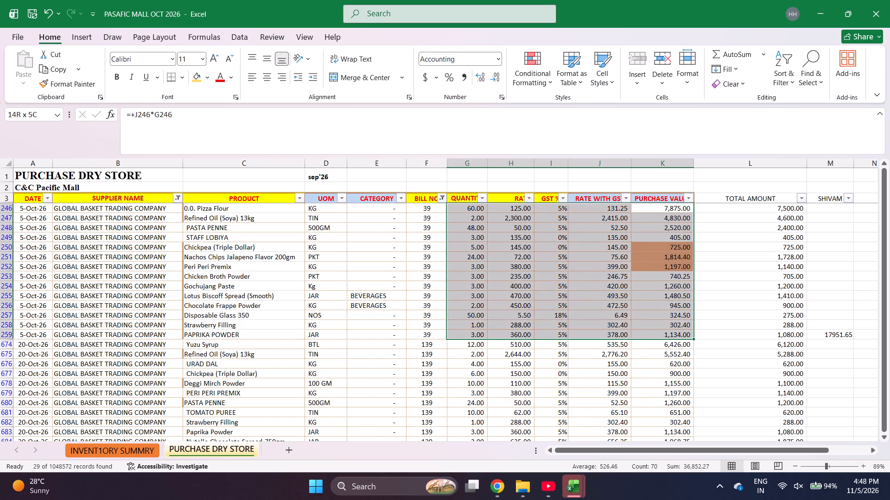
{"action": "left_click_drag", "start_coordinate": [489, 331], "coordinate": [667, 334]}
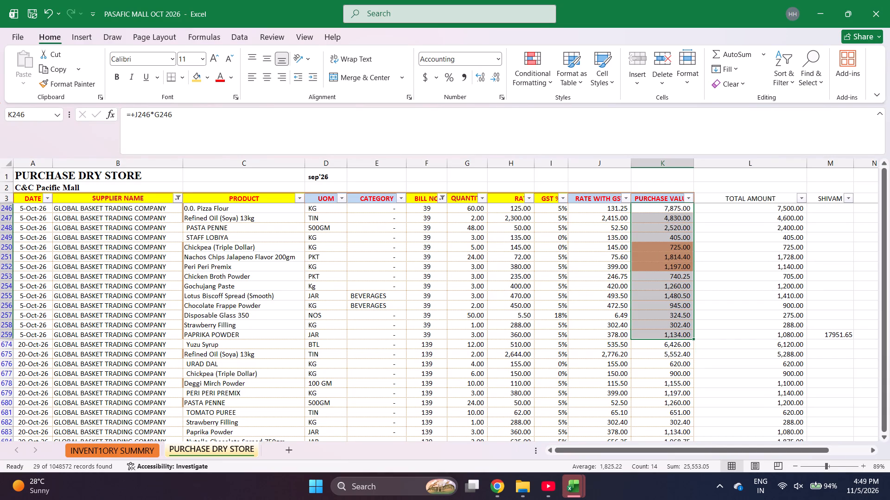
Search the BILL NO filter for 40 and apply it to the Global Basket Trading Company purchases.
{"action": "left_click", "coordinate": [442, 194]}
{"action": "type", "text": "e40"}
{"action": "key", "text": "Return"}
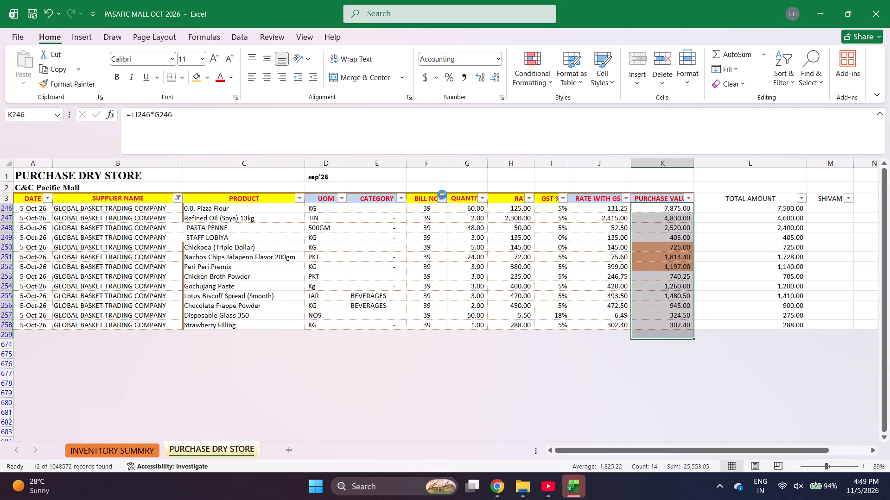
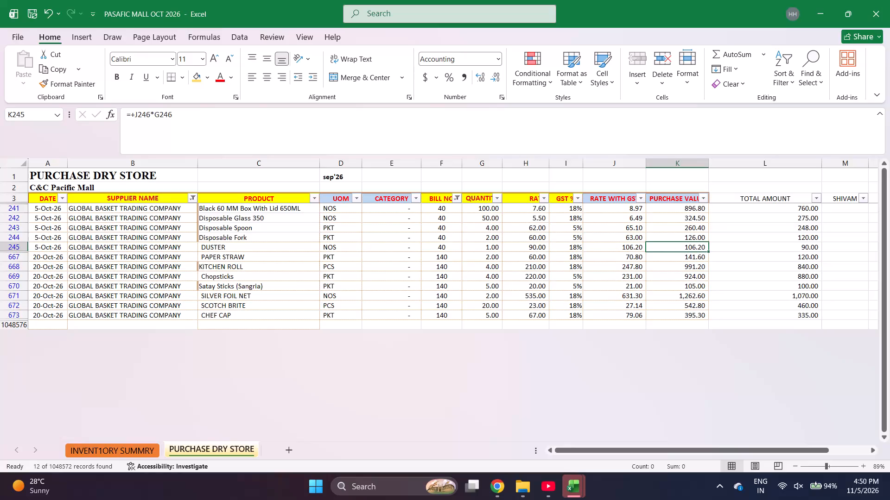
Select only bill 40's purchase values, from Black 60 MM Box With Lid 650ML through DUSTER, to check their sum.
{"action": "key", "text": "Up"}
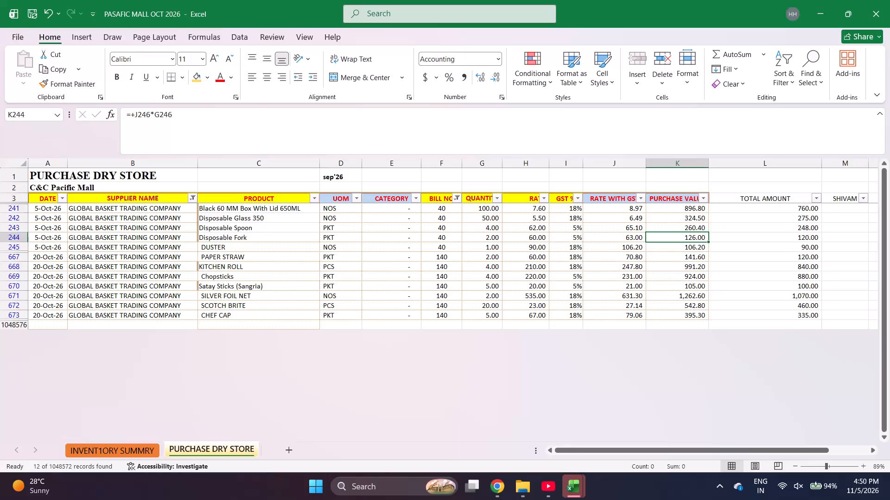
{"action": "key", "text": "Up"}
{"action": "key", "text": "Up"}
{"action": "key", "text": "Up"}
{"action": "key", "text": "Up"}
{"action": "key", "text": "Up"}
{"action": "key", "text": "Up"}
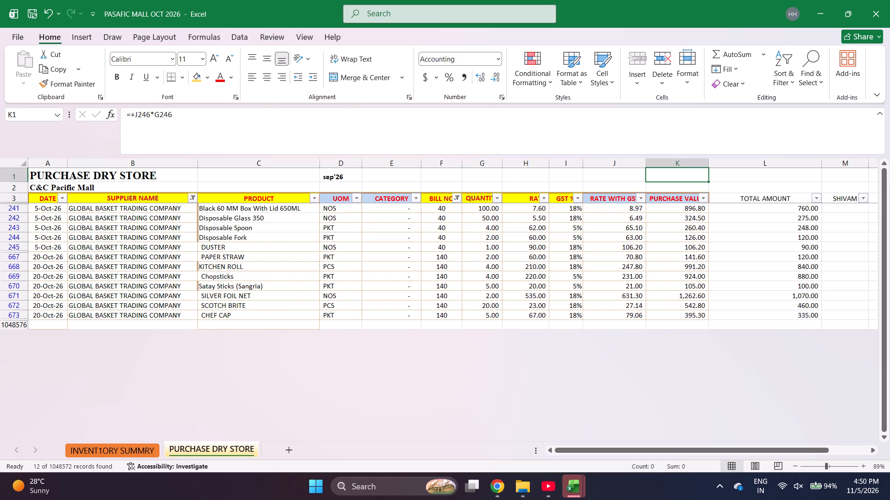
{"action": "key", "text": "Down"}
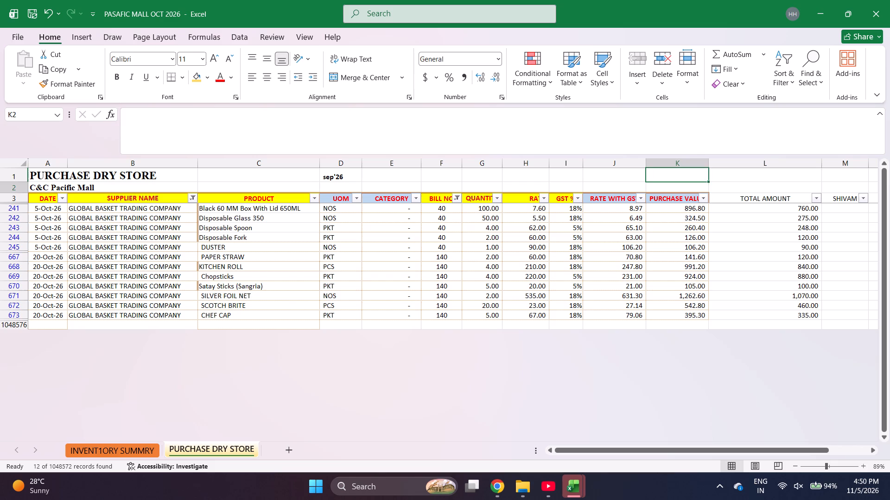
{"action": "key", "text": "Down"}
{"action": "key", "text": "Down"}
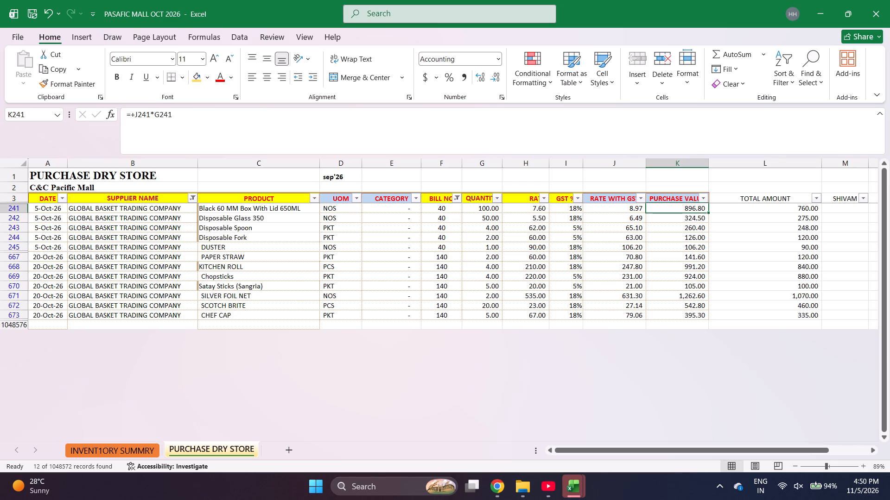
{"action": "key", "text": "shift+Down"}
{"action": "key", "text": "shift+Down"}
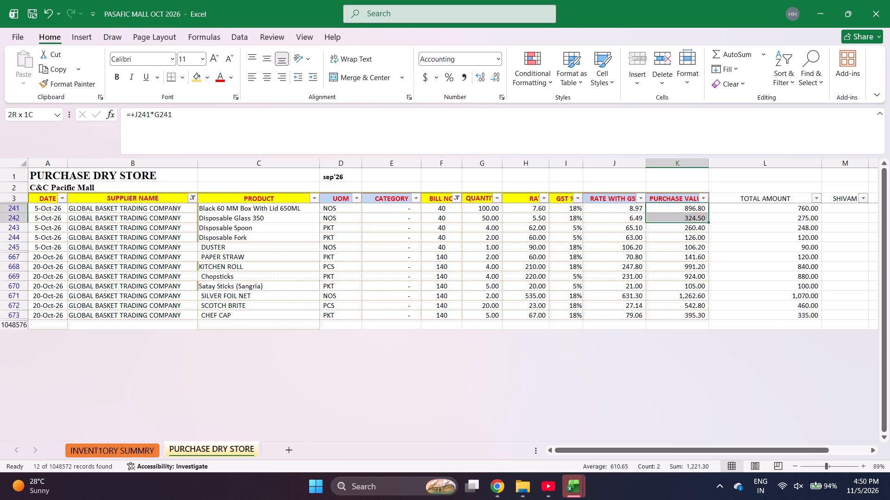
{"action": "key", "text": "shift+Down"}
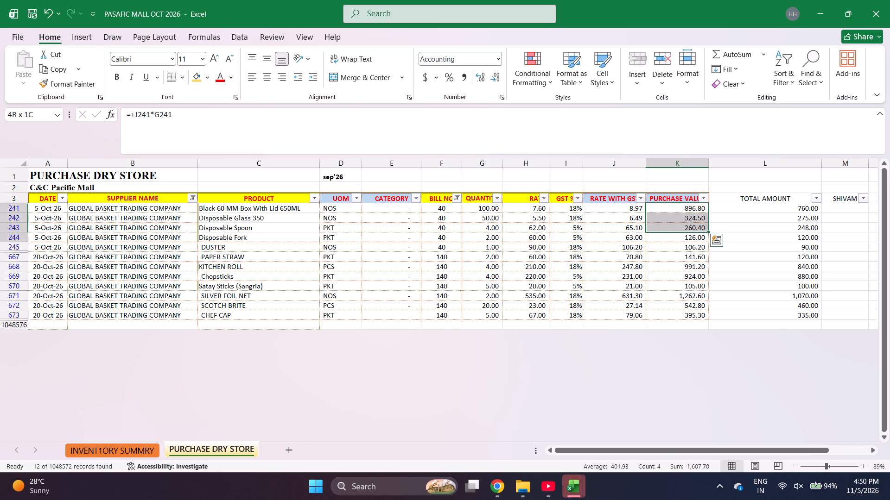
{"action": "key", "text": "shift+Down"}
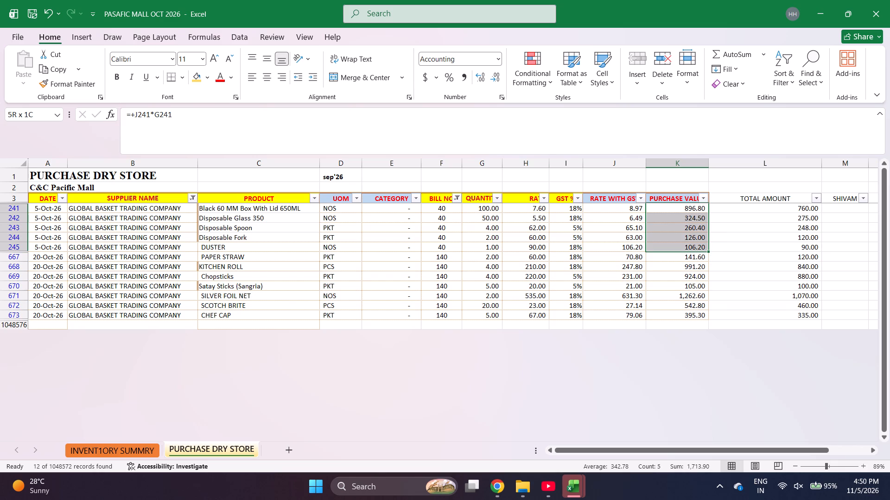
Search the BILL NO filter for 54 and apply it to the Global Basket Trading Company purchases.
{"action": "left_click", "coordinate": [455, 197]}
{"action": "type", "text": "e470"}
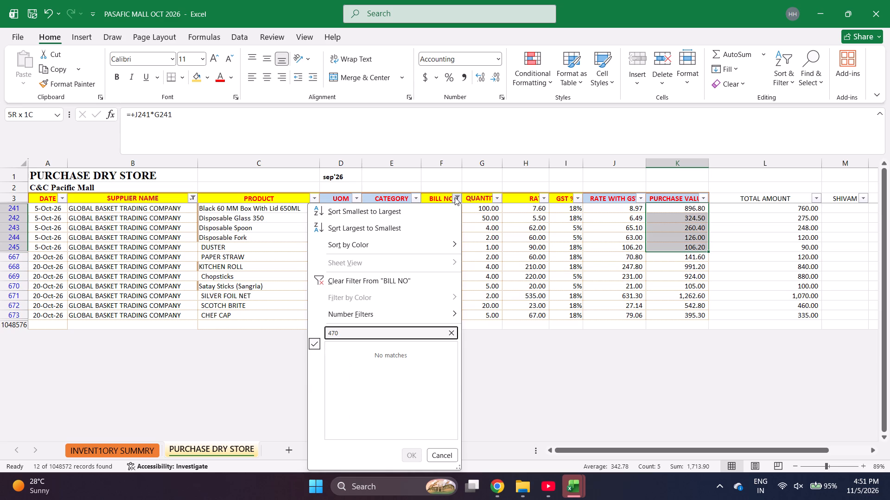
{"action": "key", "text": "BackSpace"}
{"action": "key", "text": "BackSpace"}
{"action": "key", "text": "BackSpace"}
{"action": "type", "text": "54"}
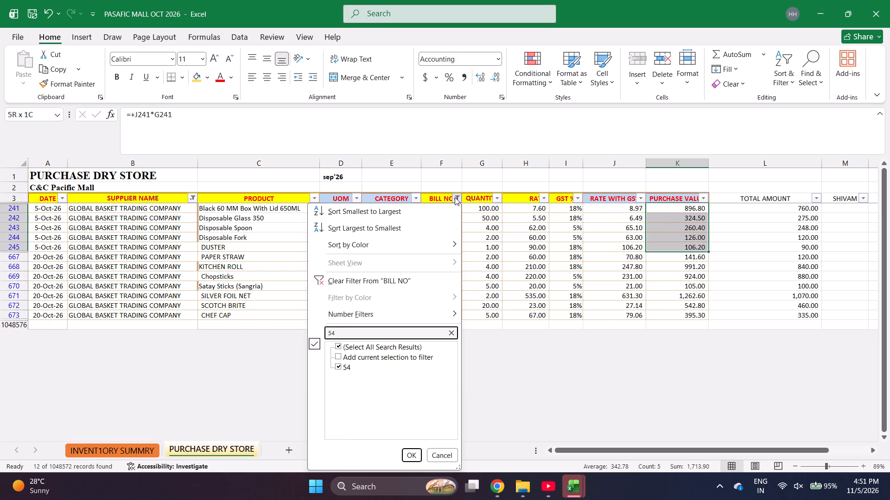
{"action": "key", "text": "Return"}
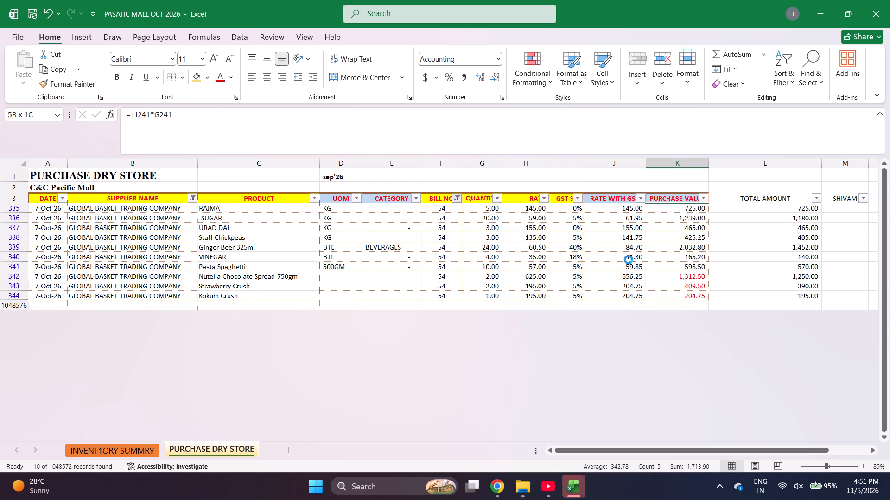
Select all of bill 54's purchase values, from RAJMA through Kokum Crush, to check their sum.
{"action": "left_click", "coordinate": [685, 208]}
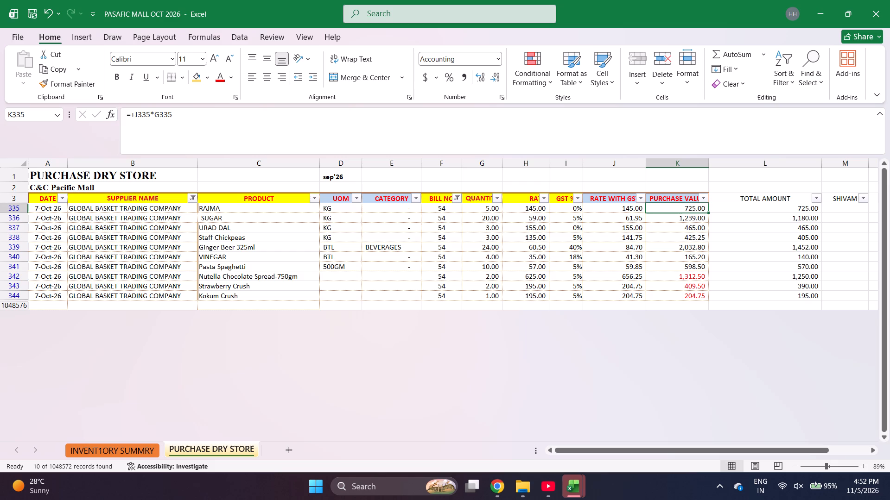
{"action": "key", "text": "shift+Down"}
{"action": "key", "text": "shift+Down"}
{"action": "key", "text": "shift+Down"}
{"action": "key", "text": "shift+Down"}
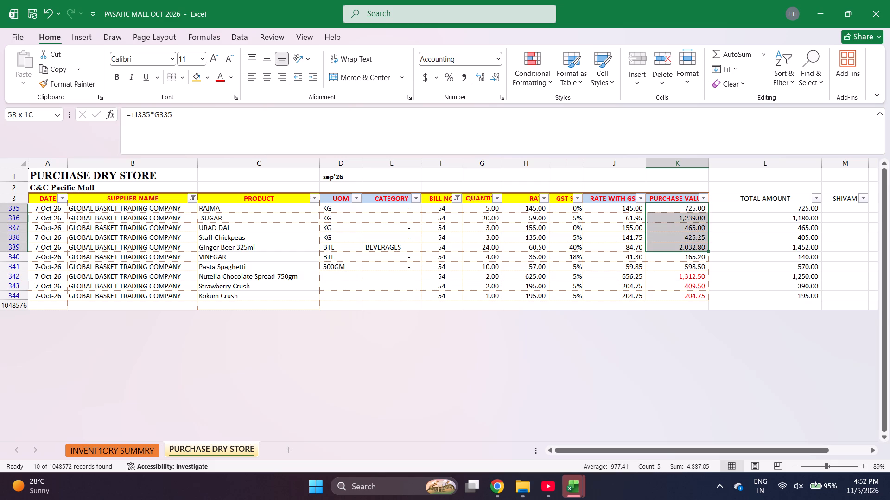
{"action": "key", "text": "shift+Down"}
{"action": "key", "text": "shift+Down"}
{"action": "key", "text": "shift+Down"}
{"action": "key", "text": "shift+Down"}
{"action": "key", "text": "shift+Down"}
{"action": "key", "text": "shift+Down"}
{"action": "key", "text": "shift+Down"}
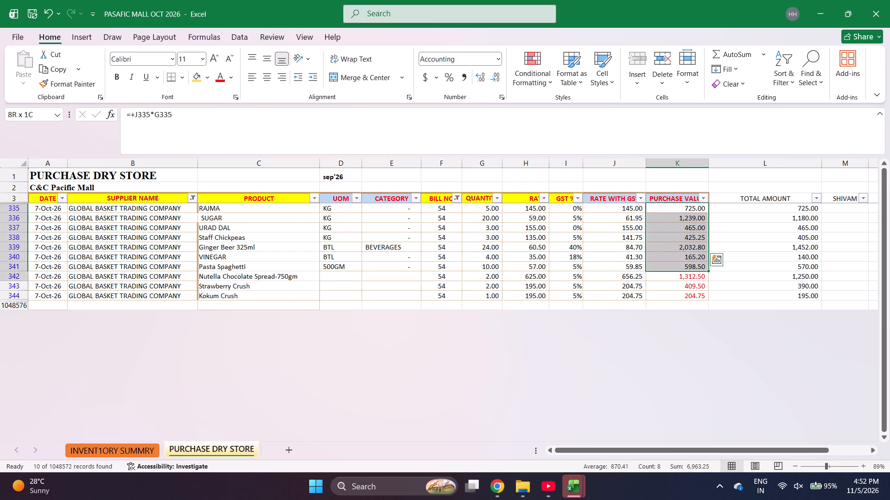
{"action": "key", "text": "shift+Down"}
{"action": "key", "text": "shift+Down"}
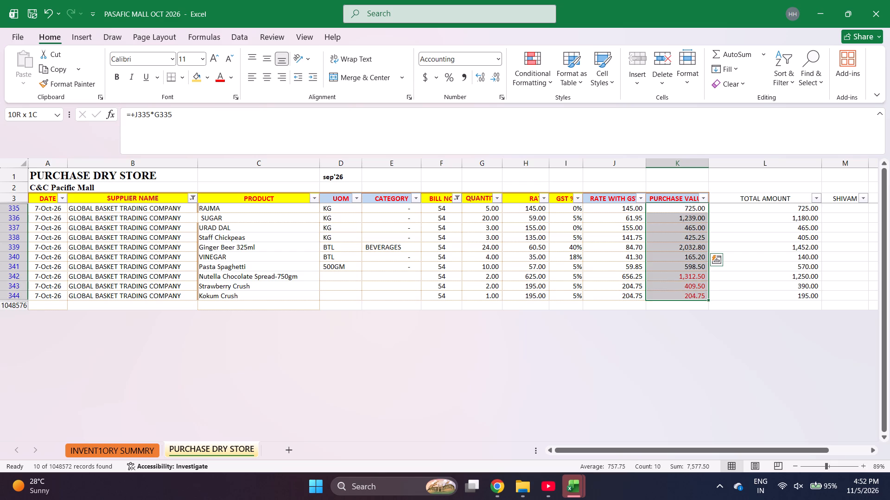
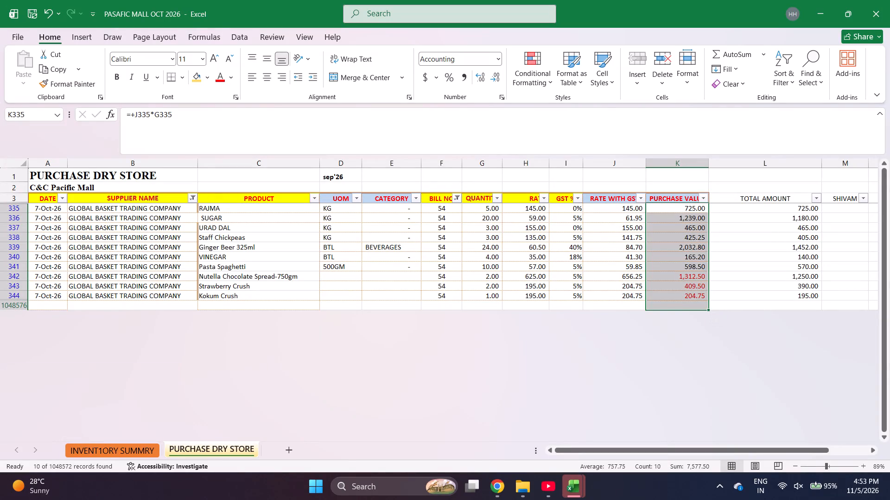
Search the BILL NO filter for 55 and apply it to the Global Basket Trading Company purchases.
{"action": "left_click", "coordinate": [456, 196]}
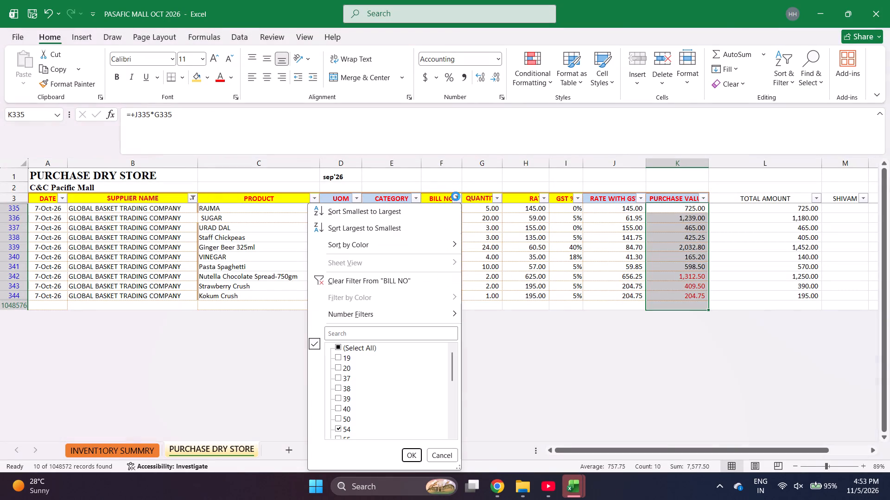
{"action": "key", "text": "e"}
{"action": "type", "text": "55"}
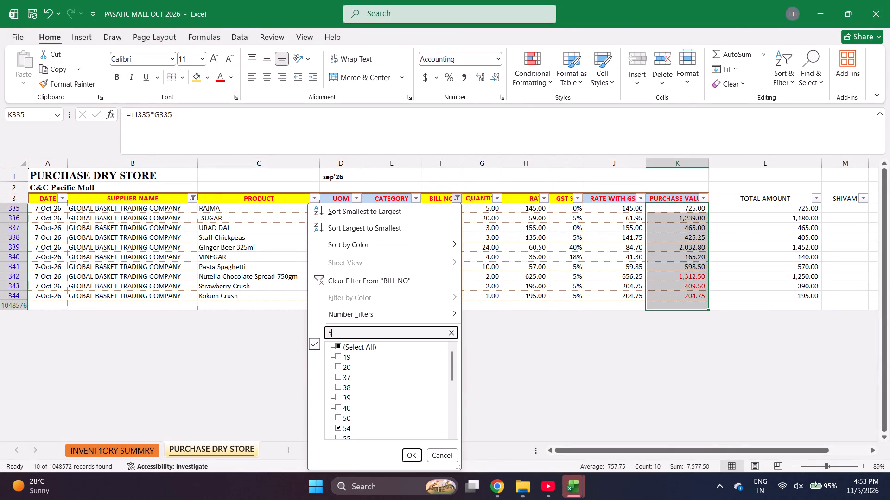
{"action": "key", "text": "Return"}
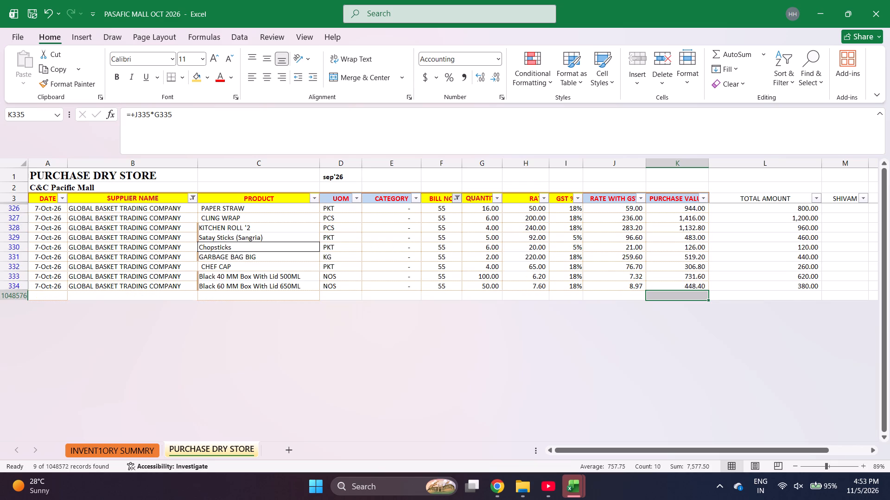
Select all of bill 55's purchase values, from PAPER STRAW through Black 60 MM Box With Lid 650ML, to check their sum.
{"action": "left_click", "coordinate": [698, 210]}
{"action": "left_click", "coordinate": [698, 210]}
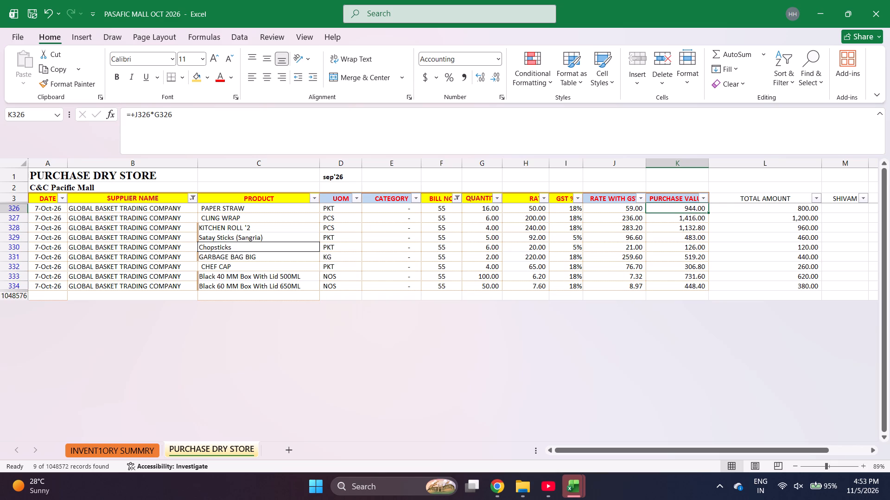
{"action": "key", "text": "shift+Down"}
{"action": "key", "text": "shift+Down"}
{"action": "key", "text": "shift+Down"}
{"action": "key", "text": "shift+Down"}
{"action": "key", "text": "shift+Down"}
{"action": "key", "text": "shift+Down"}
{"action": "key", "text": "shift+Down"}
{"action": "key", "text": "shift+Down"}
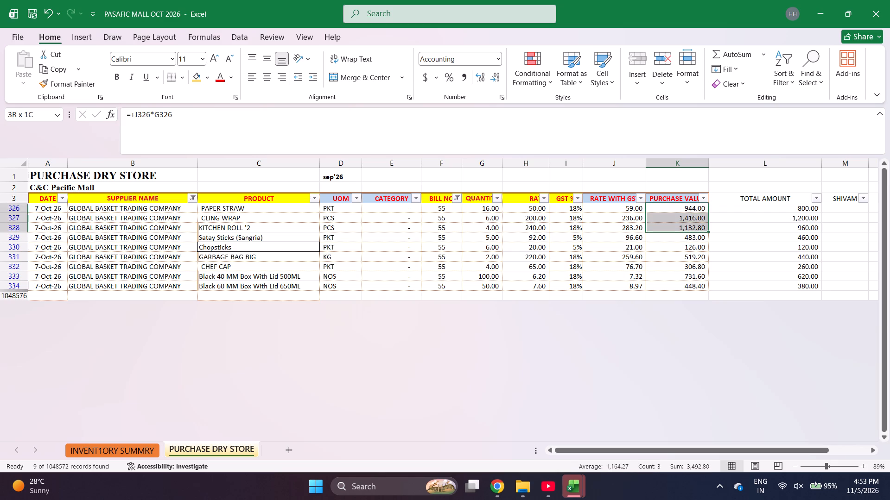
{"action": "key", "text": "shift+Down"}
{"action": "key", "text": "shift+Down"}
{"action": "key", "text": "shift+Down"}
{"action": "key", "text": "shift+Down"}
{"action": "key", "text": "shift+Down"}
{"action": "key", "text": "shift+Down"}
{"action": "key", "text": "shift+Down"}
{"action": "key", "text": "shift+Down"}
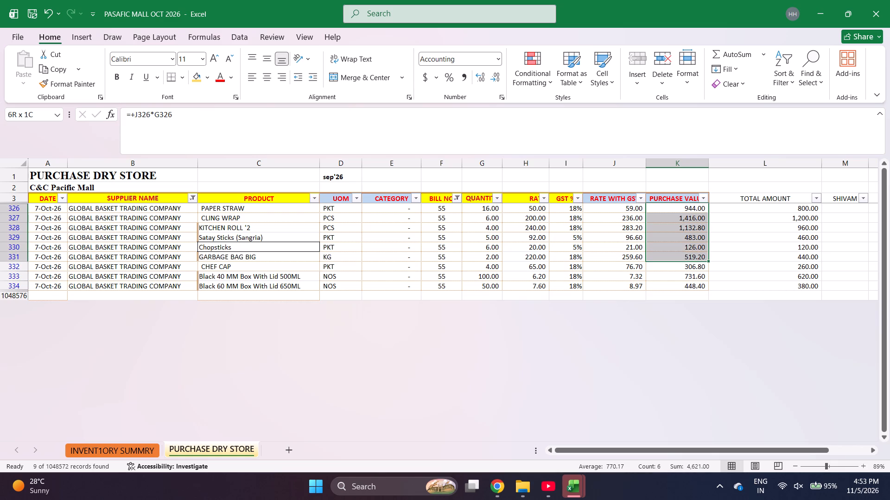
{"action": "key", "text": "shift+Down"}
{"action": "key", "text": "shift+Down"}
{"action": "key", "text": "shift+Down"}
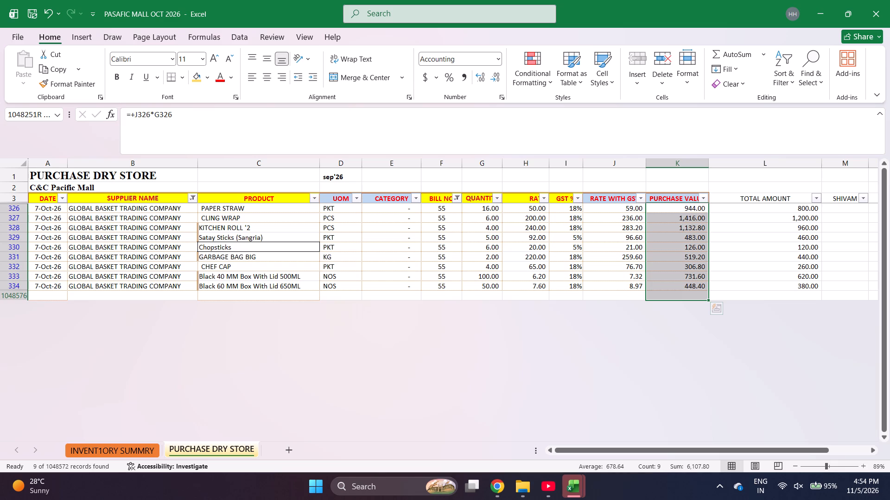
Search the BILL NO filter for 62 among the Global Basket Trading Company purchases.
{"action": "left_click", "coordinate": [456, 196]}
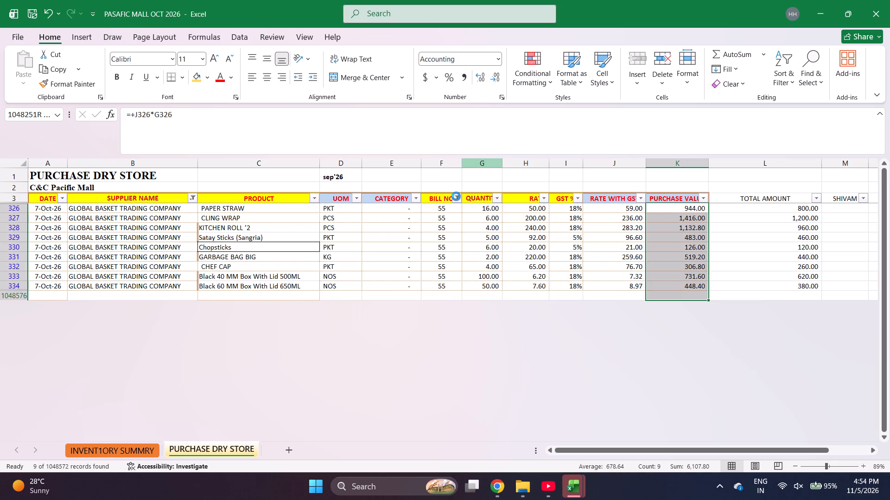
{"action": "key", "text": "e"}
{"action": "type", "text": "62"}
{"action": "key", "text": "Return"}
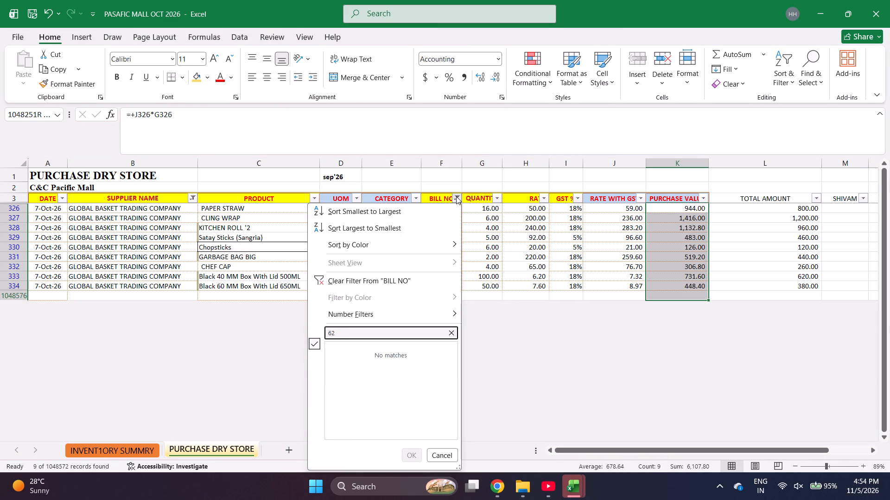
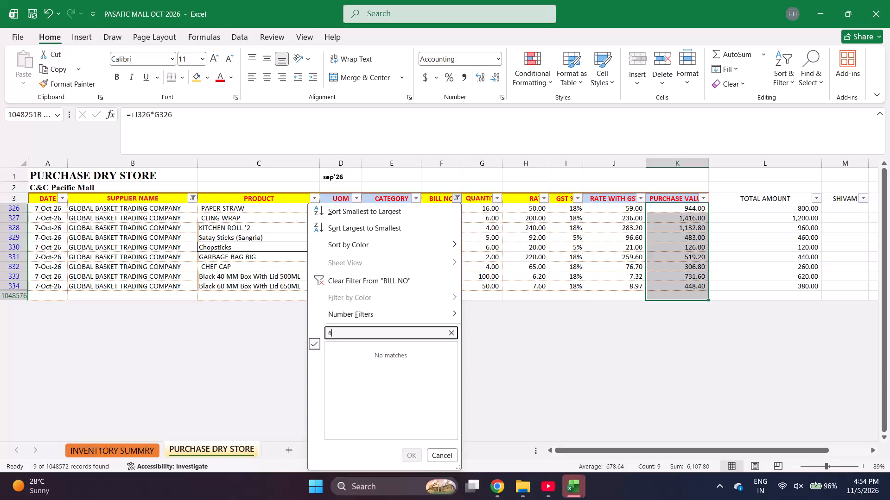
Search the BILL NO filter for 62 again among the Global Basket Trading Company purchases.
{"action": "key", "text": "BackSpace"}
{"action": "type", "text": "62"}
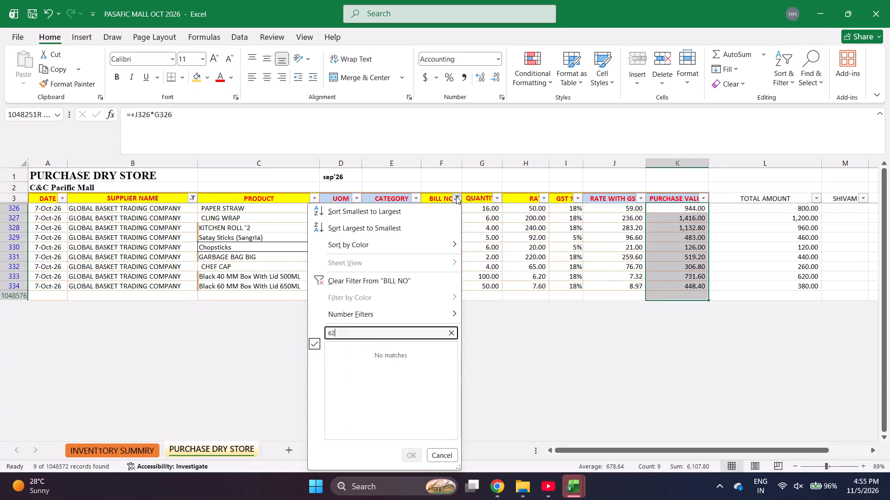
Replace the BILL NO filter search with 71 and apply it to the Global Basket Trading Company purchases.
{"action": "key", "text": "BackSpace"}
{"action": "key", "text": "BackSpace"}
{"action": "key", "text": "BackSpace"}
{"action": "key", "text": "BackSpace"}
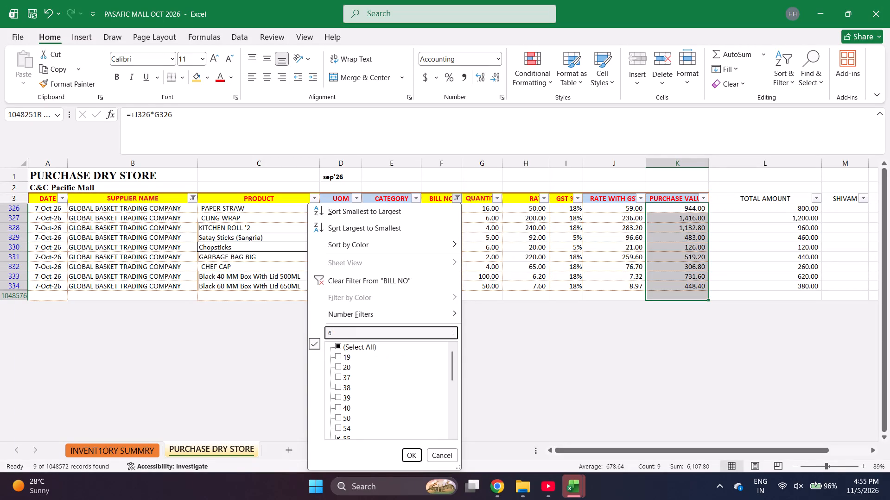
{"action": "key", "text": "BackSpace"}
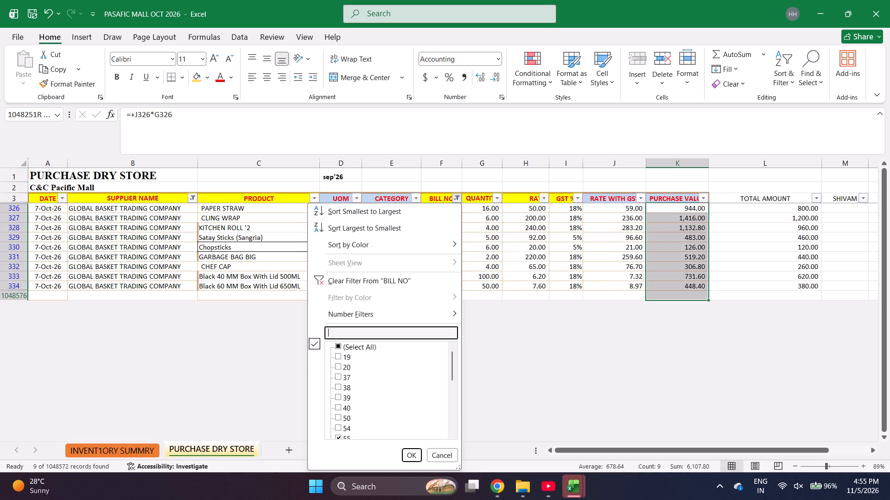
{"action": "key", "text": "BackSpace"}
{"action": "type", "text": "71"}
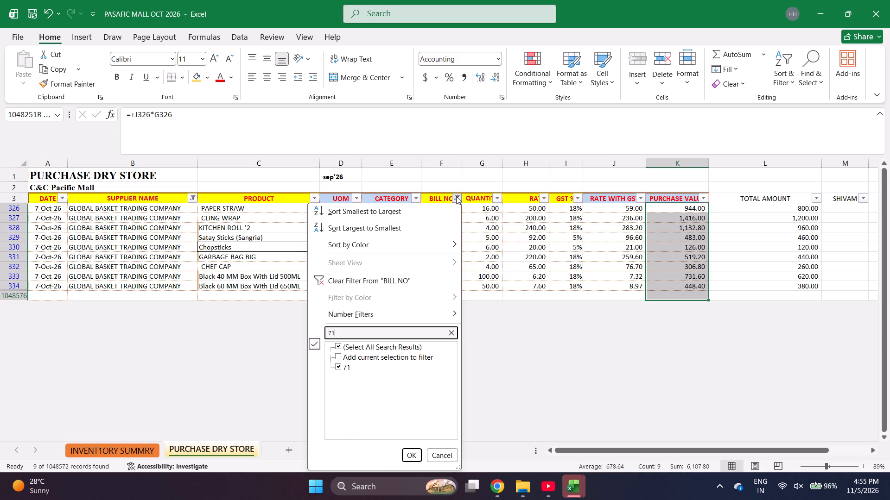
{"action": "key", "text": "Return"}
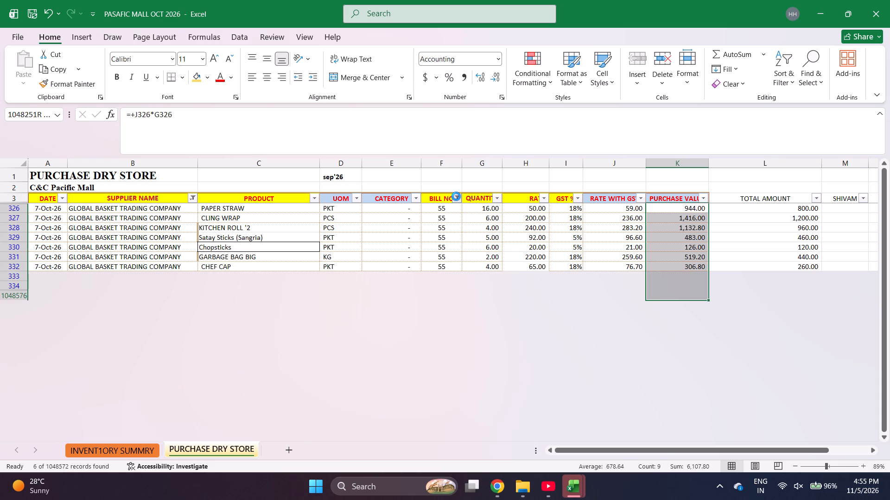
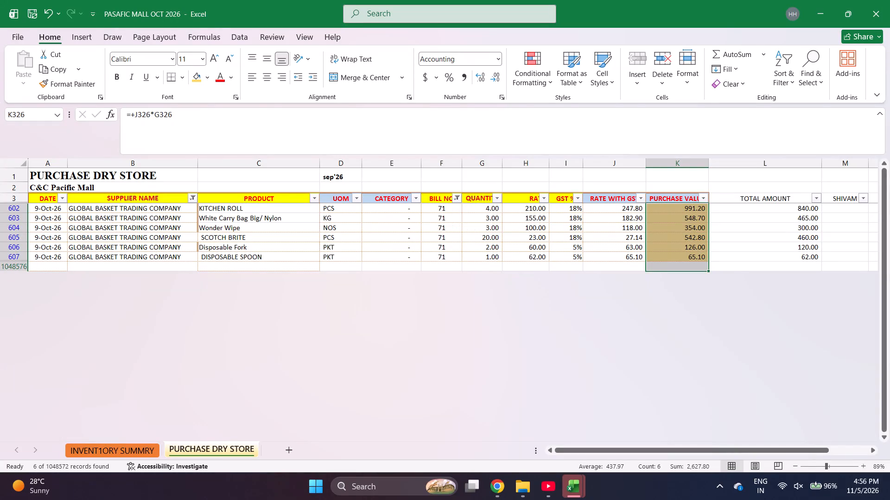
Filter the Global Basket Trading Company purchases to bill number 70.
{"action": "left_click", "coordinate": [454, 200]}
{"action": "key", "text": "e"}
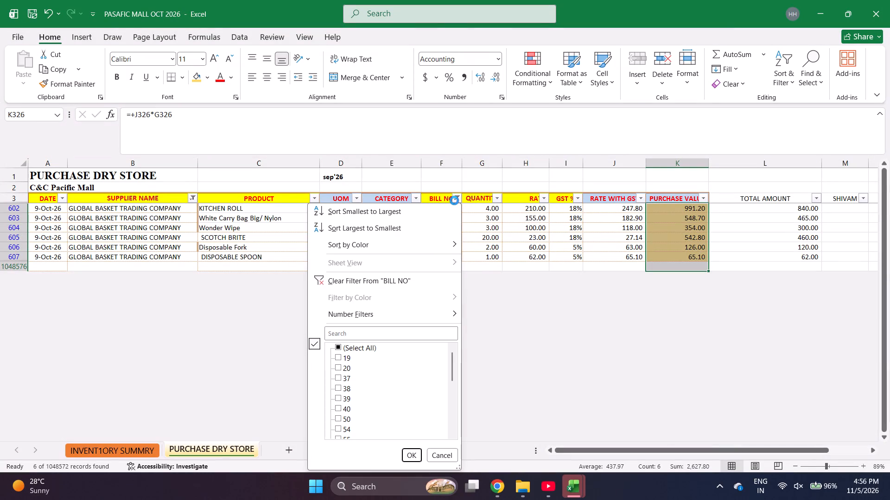
{"action": "type", "text": "70"}
{"action": "key", "text": "Return"}
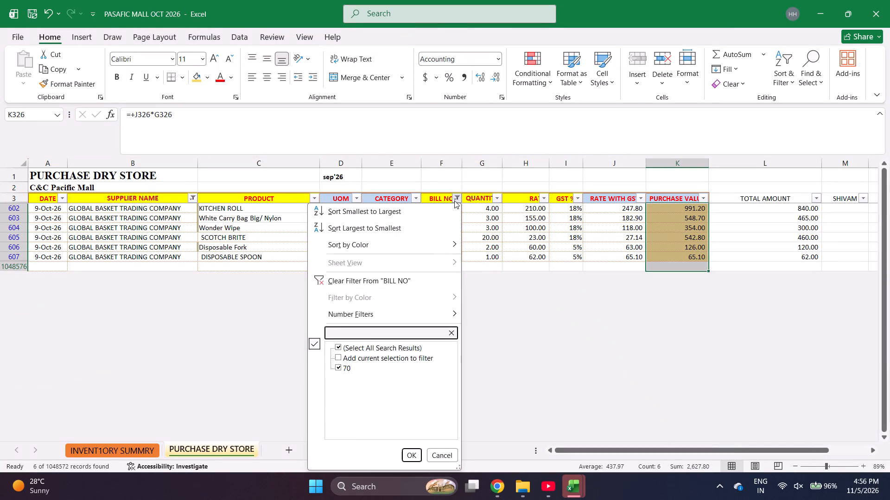
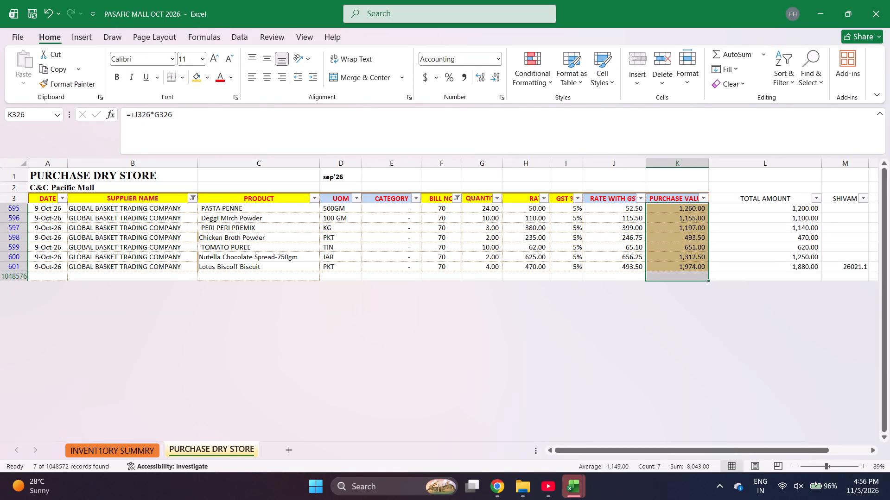
Filter the Global Basket Trading Company purchases to bill number 80.
{"action": "left_click", "coordinate": [458, 199]}
{"action": "key", "text": "e"}
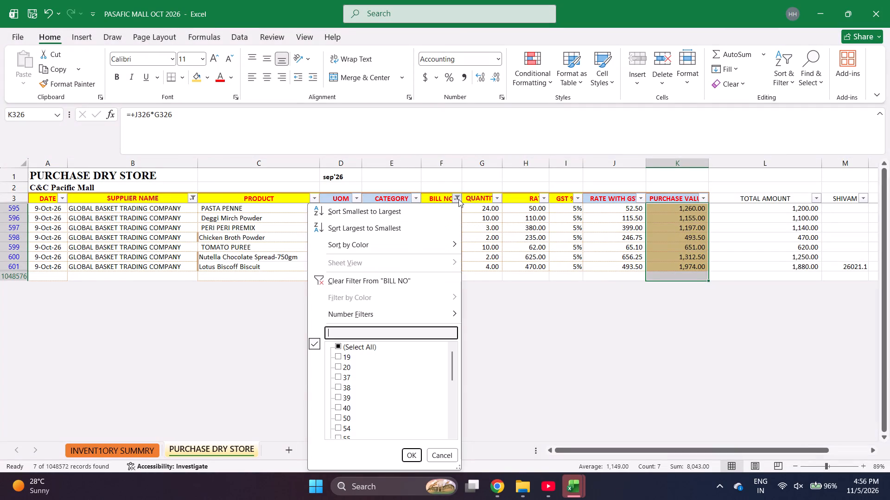
{"action": "type", "text": "80"}
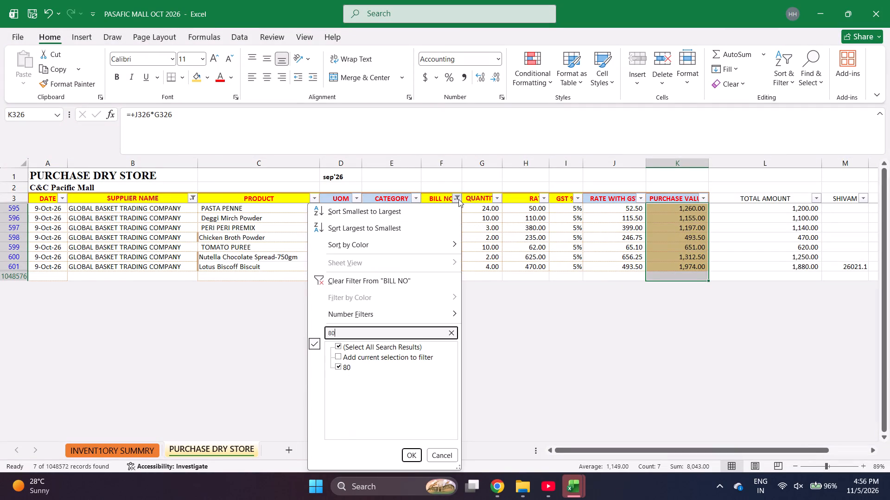
{"action": "key", "text": "Return"}
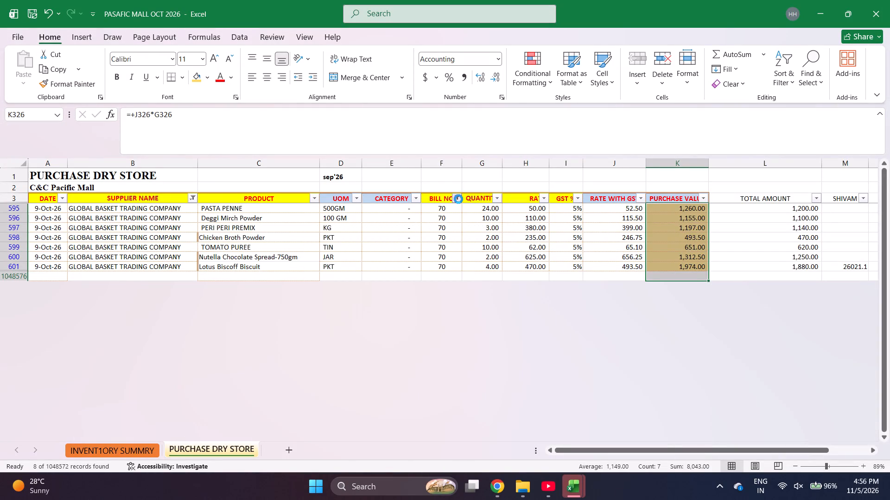
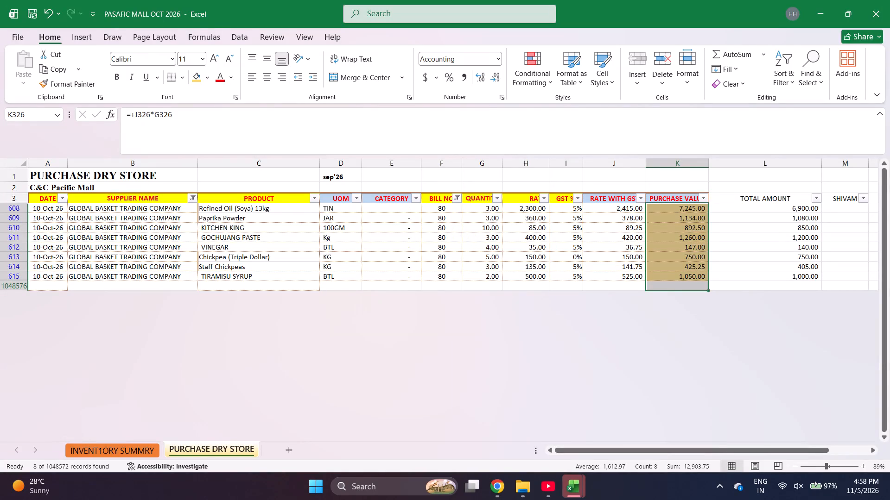
Set the GST rate of the Vinegar row in bill 80 to 18%.
{"action": "left_click", "coordinate": [565, 250]}
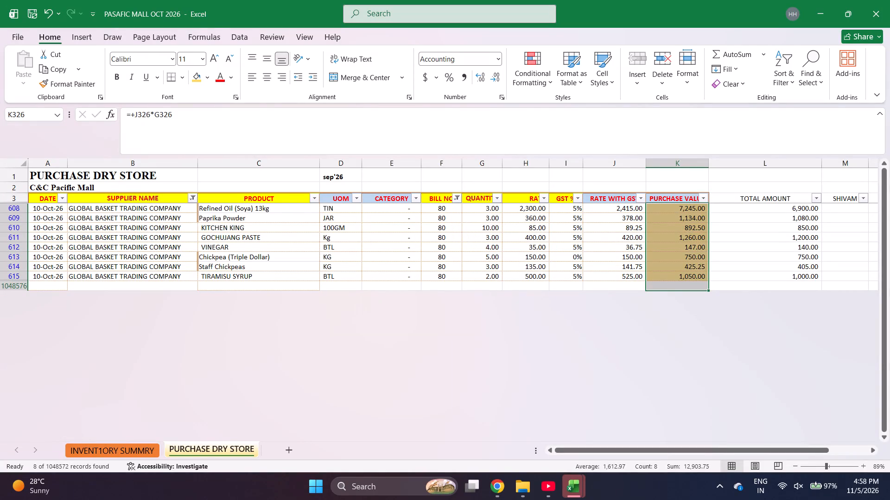
{"action": "left_click", "coordinate": [565, 250]}
{"action": "type", "text": "18"}
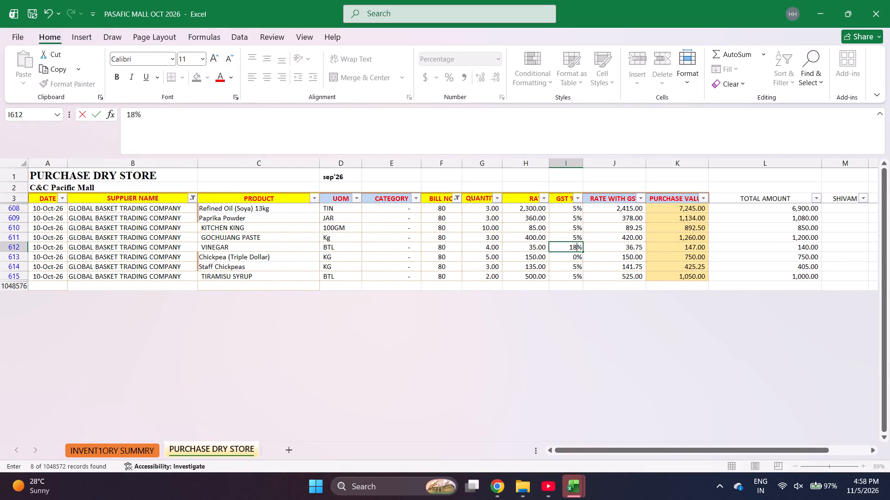
{"action": "key", "text": "Return"}
{"action": "key", "text": "Up"}
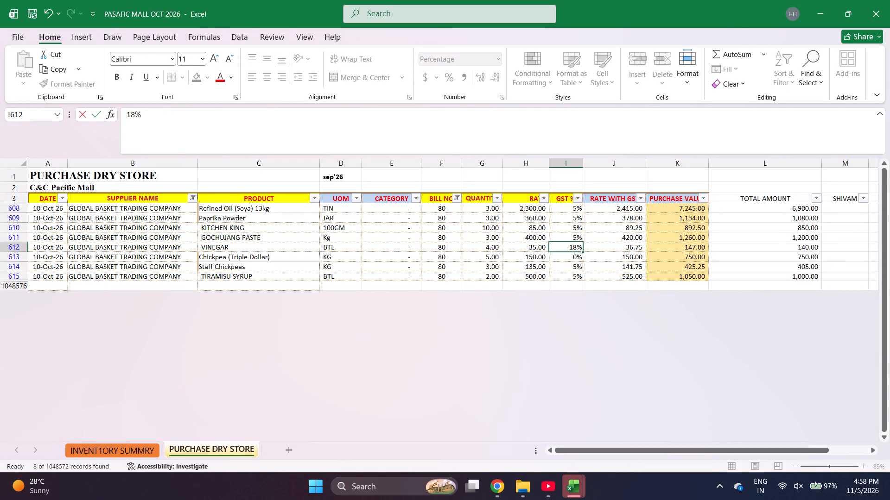
{"action": "key", "text": "Up"}
{"action": "key", "text": "Up"}
{"action": "key", "text": "Up"}
{"action": "key", "text": "Up"}
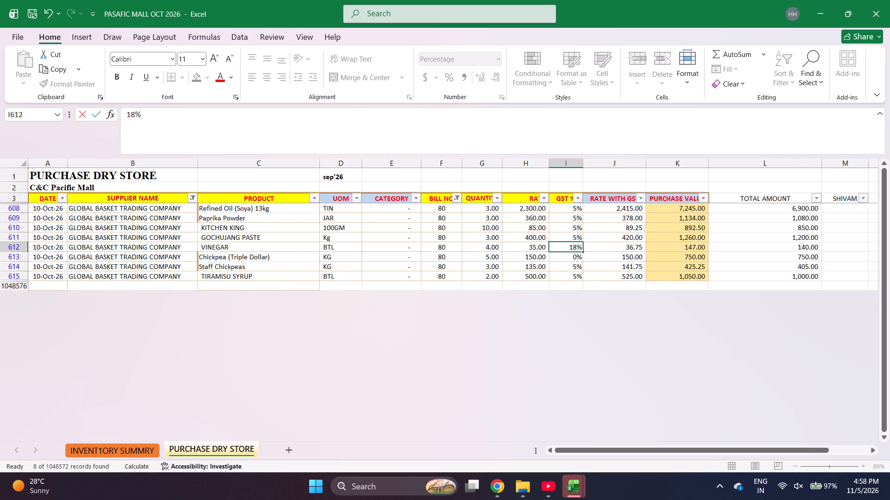
{"action": "key", "text": "Up"}
{"action": "key", "text": "Up"}
{"action": "key", "text": "Up"}
{"action": "key", "text": "Up"}
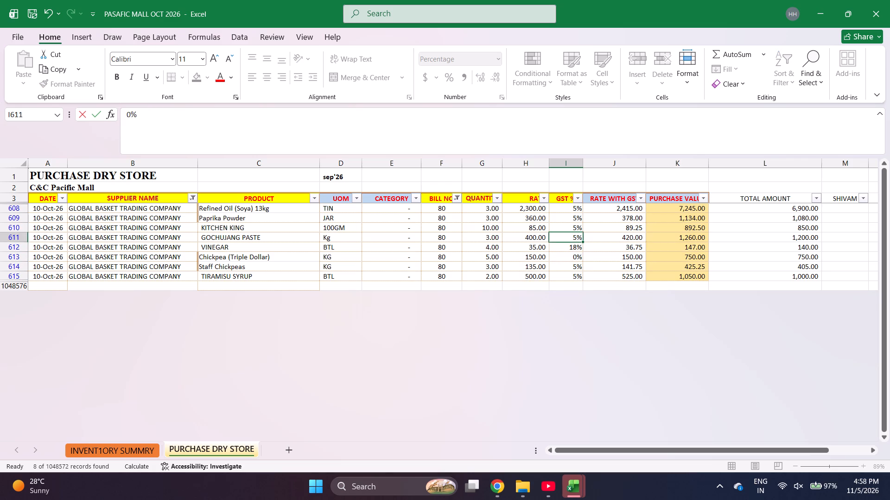
{"action": "key", "text": "Down"}
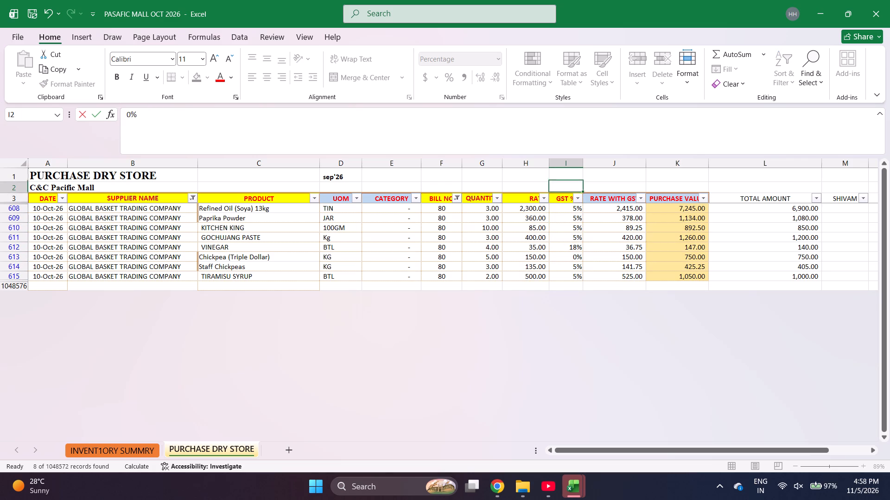
Filter the Global Basket Trading Company purchases to bill number 94.
{"action": "left_click", "coordinate": [455, 198]}
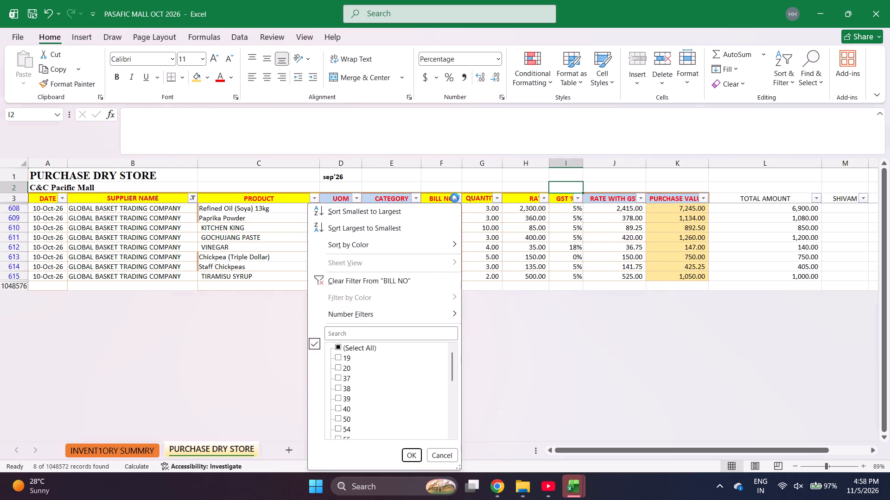
{"action": "key", "text": "e"}
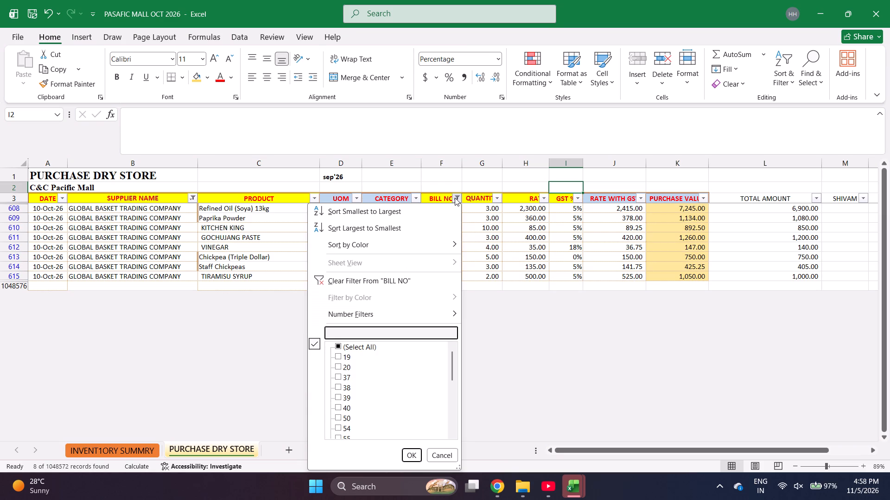
{"action": "type", "text": "94"}
{"action": "key", "text": "Return"}
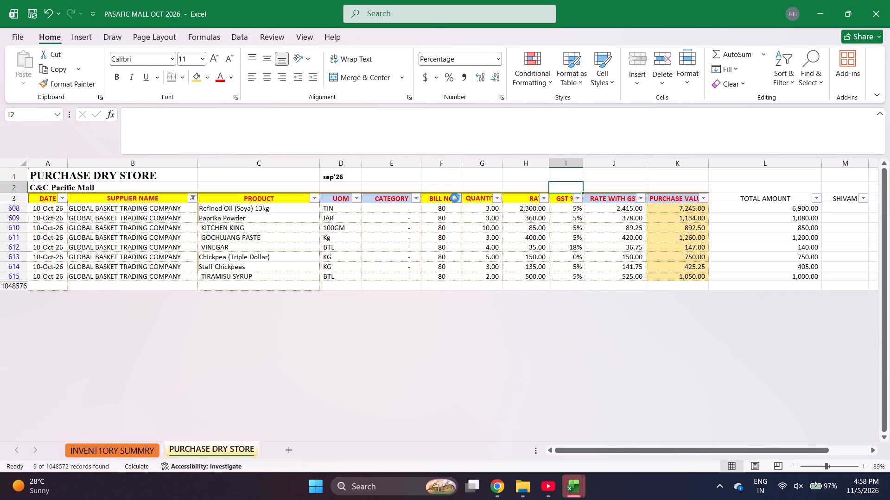
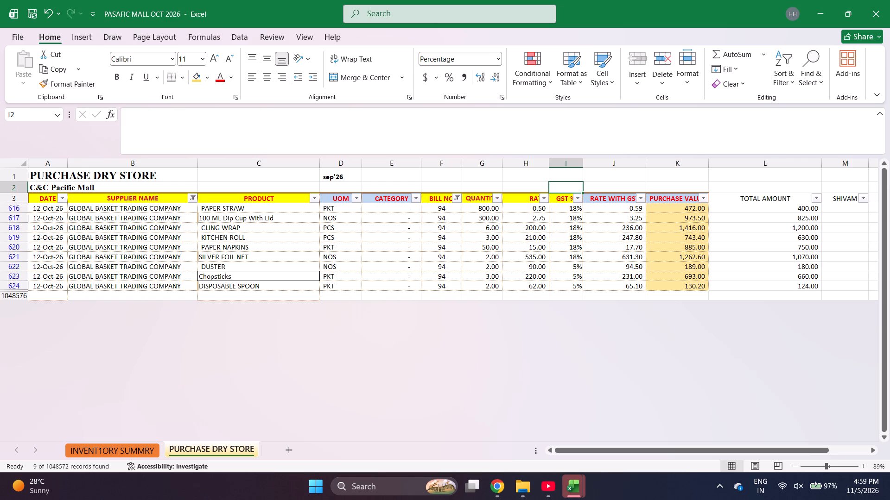
Set the quantity of the Paper Napkins row in bill 94 to 60.
{"action": "left_click", "coordinate": [496, 246]}
{"action": "type", "text": "60"}
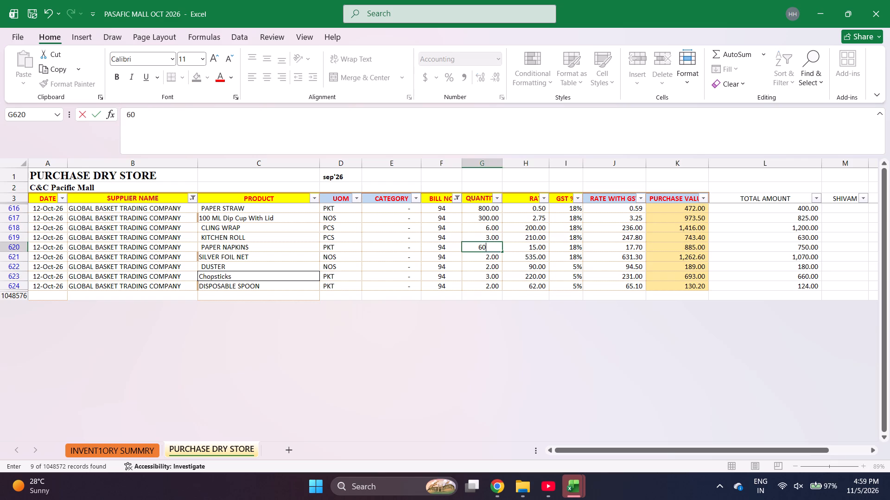
{"action": "key", "text": "Return"}
{"action": "key", "text": "Up"}
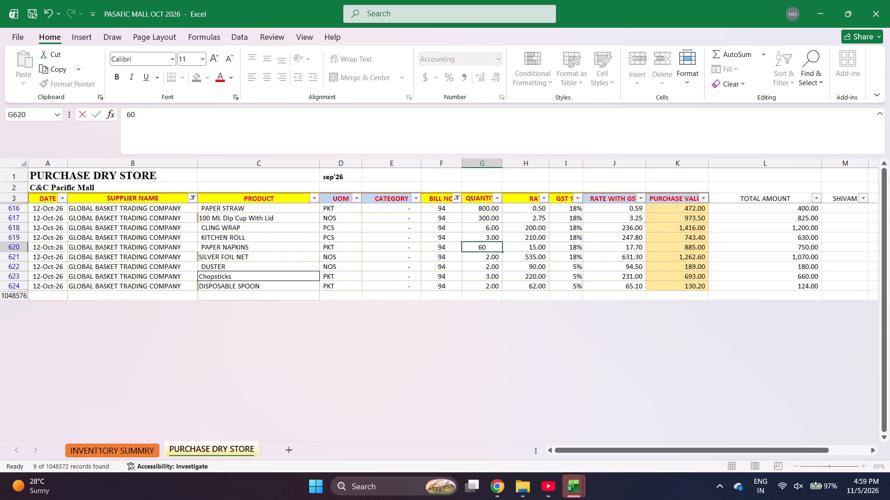
{"action": "key", "text": "Up"}
{"action": "key", "text": "Up"}
{"action": "key", "text": "Up"}
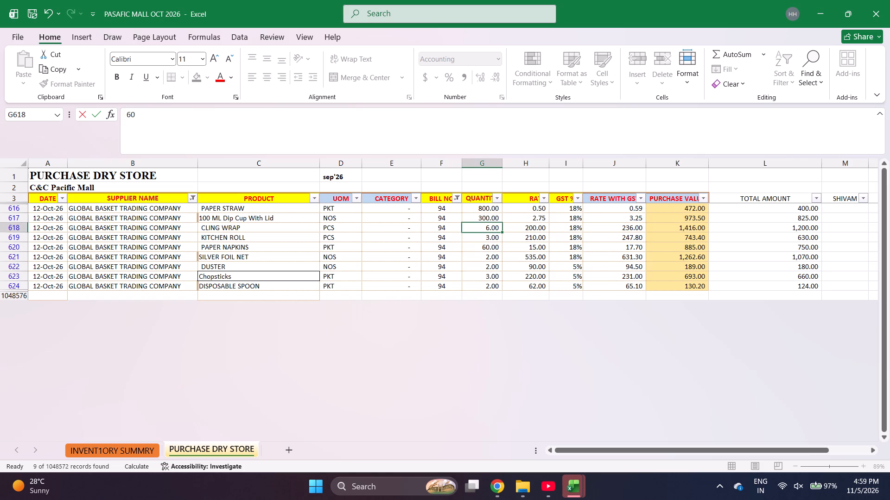
{"action": "key", "text": "Right"}
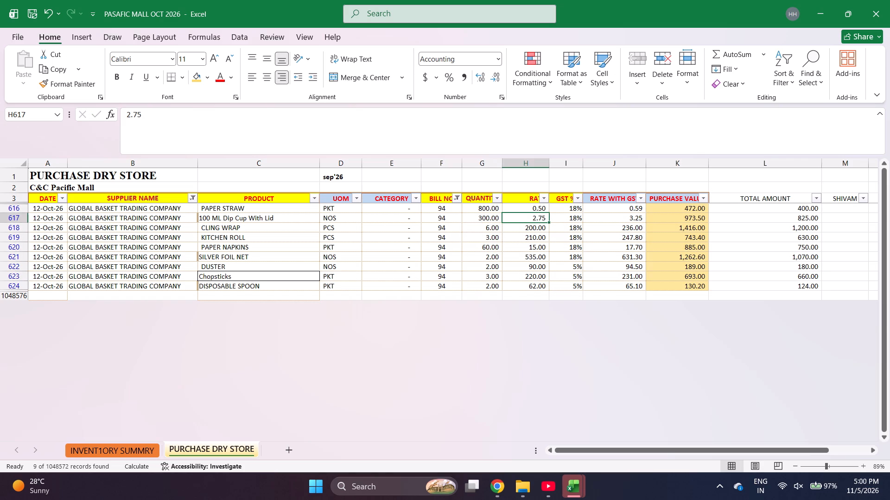
Re-enter the existing purchase value formula of the Paper Napkins row in bill 94 to recalculate it.
{"action": "left_click", "coordinate": [689, 248]}
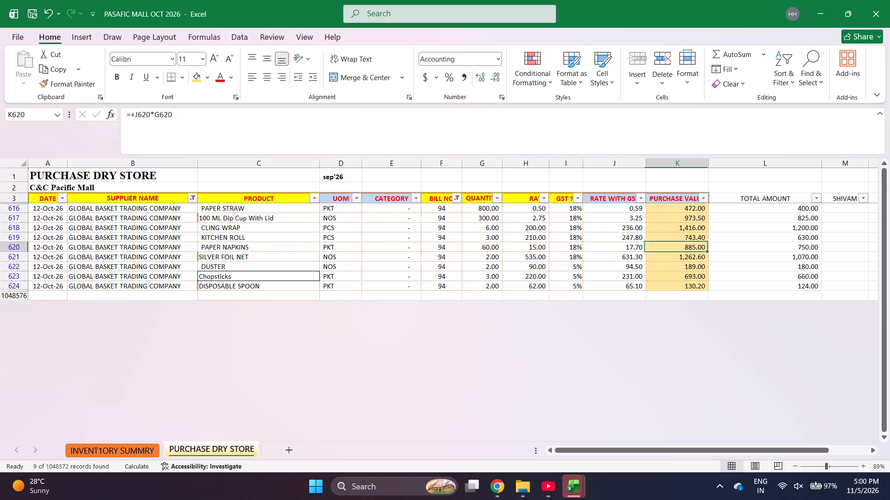
{"action": "key", "text": "F2"}
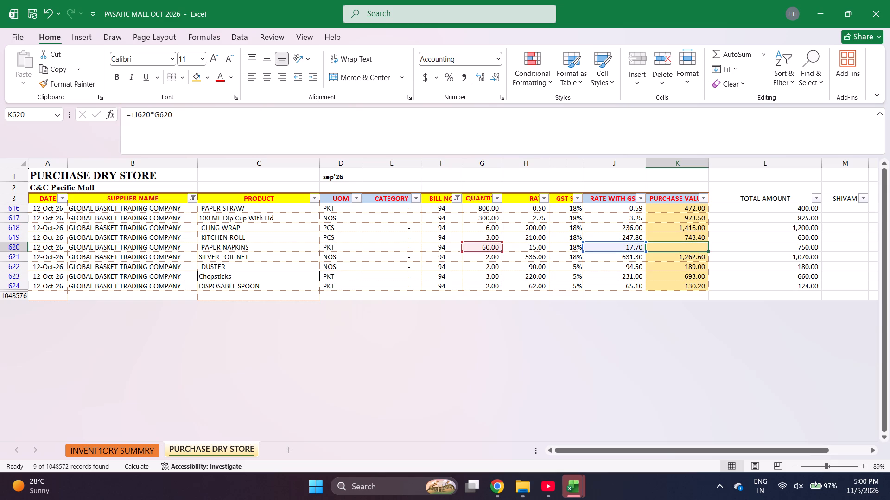
{"action": "key", "text": "Return"}
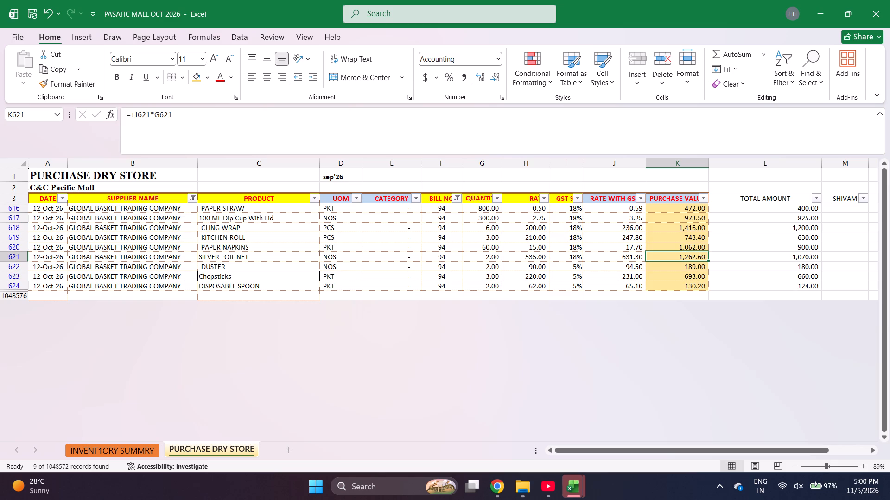
Filter the Global Basket Trading Company purchases to bill number 93 and check its first purchase value formula.
{"action": "left_click", "coordinate": [455, 198]}
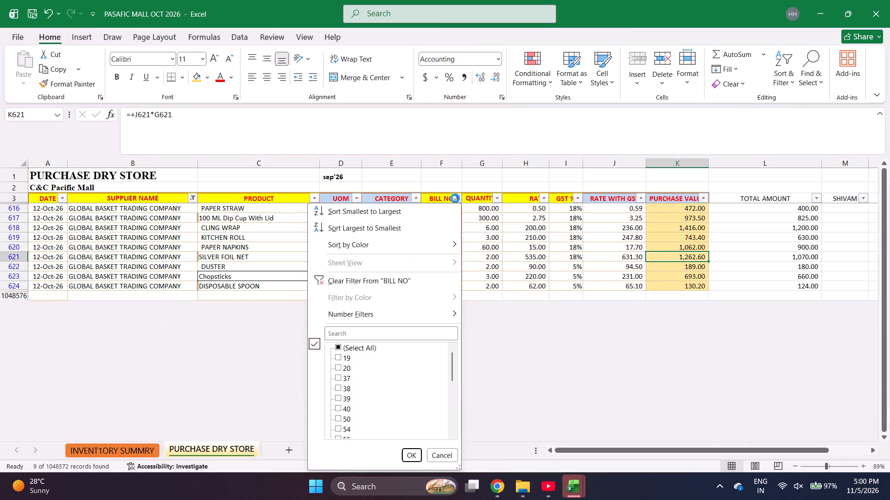
{"action": "type", "text": "93"}
{"action": "type", "text": "e93"}
{"action": "key", "text": "Return"}
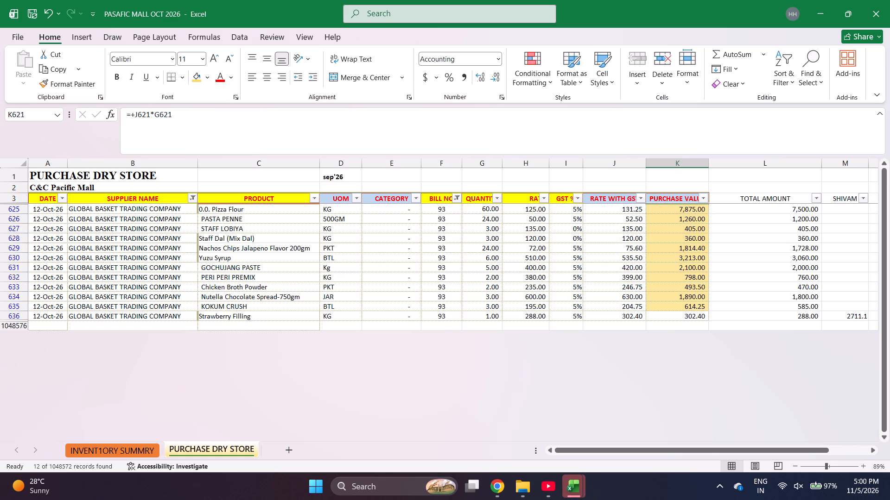
{"action": "left_click", "coordinate": [686, 212]}
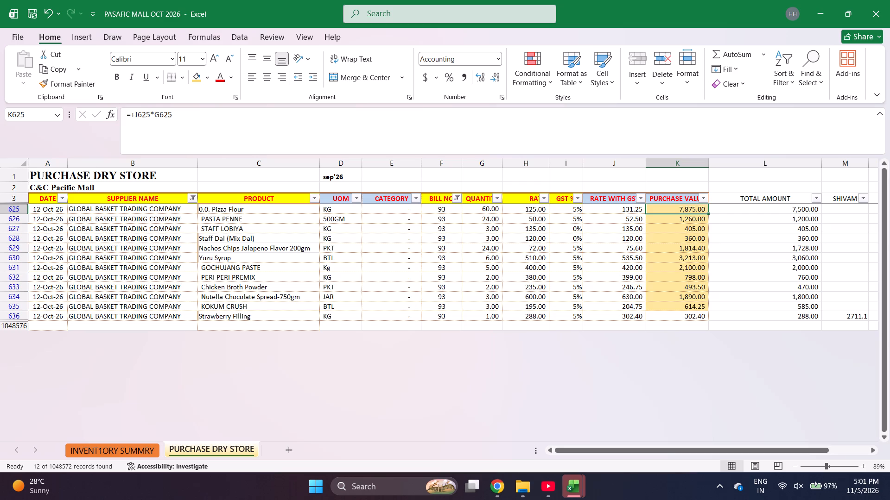
Filter the Global Basket Trading Company purchases to bill number 98.
{"action": "left_click", "coordinate": [458, 196]}
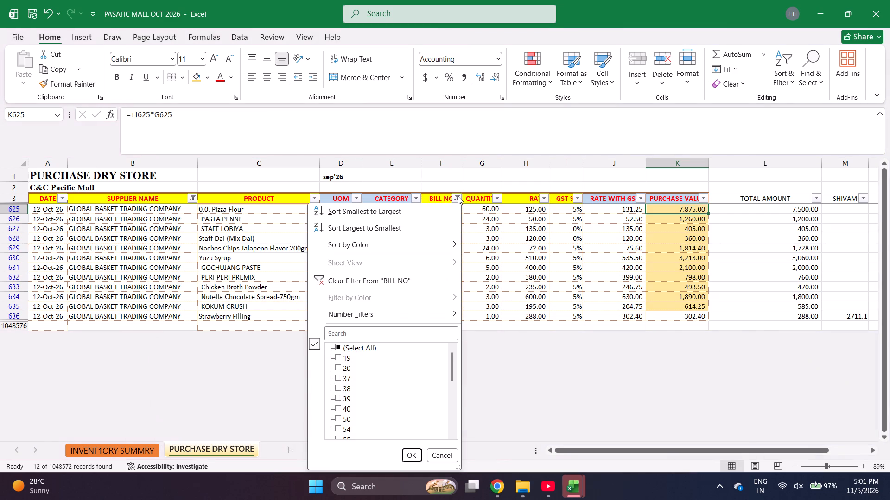
{"action": "key", "text": "e"}
{"action": "type", "text": "98"}
{"action": "key", "text": "Return"}
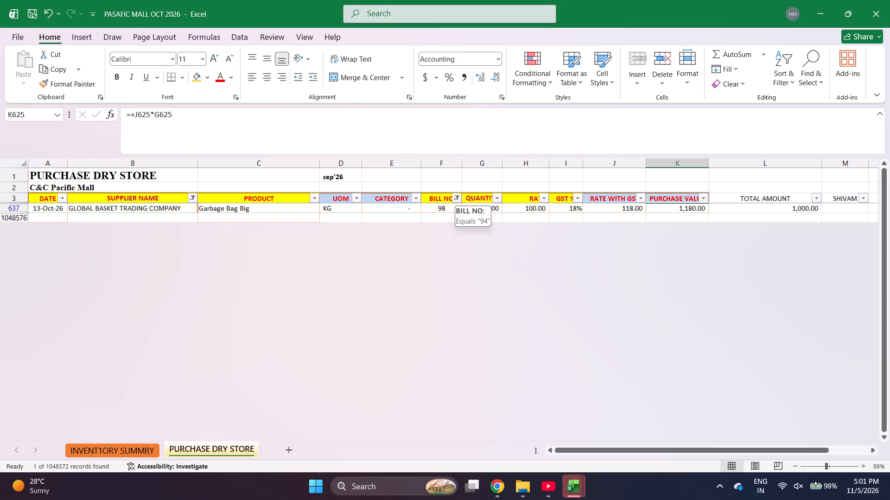
{"action": "scroll", "coordinate": [480, 243], "scroll_direction": "up", "scroll_amount": 1}
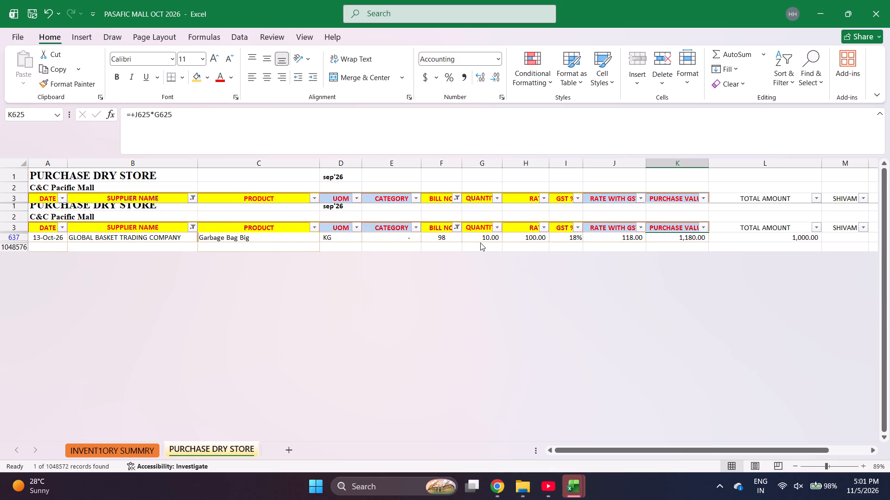
Filter the Global Basket Trading Company purchases to bill number 97.
{"action": "left_click", "coordinate": [458, 197]}
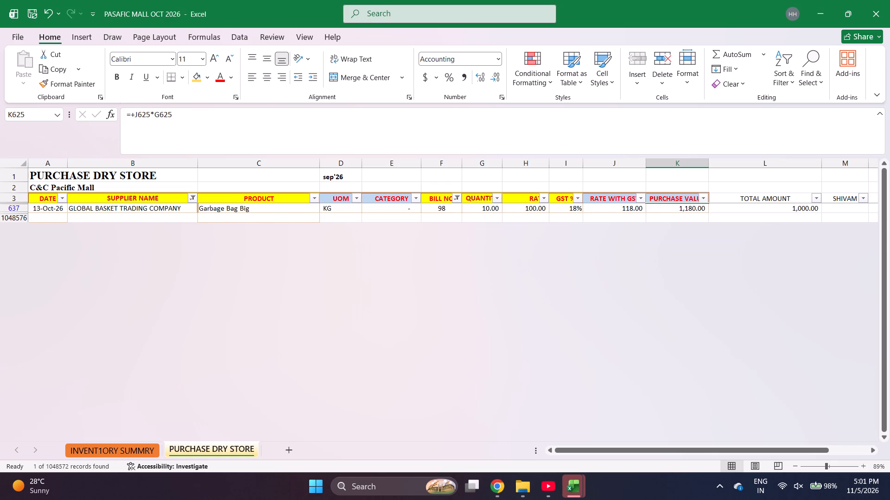
{"action": "key", "text": "e"}
{"action": "type", "text": "97"}
{"action": "key", "text": "Return"}
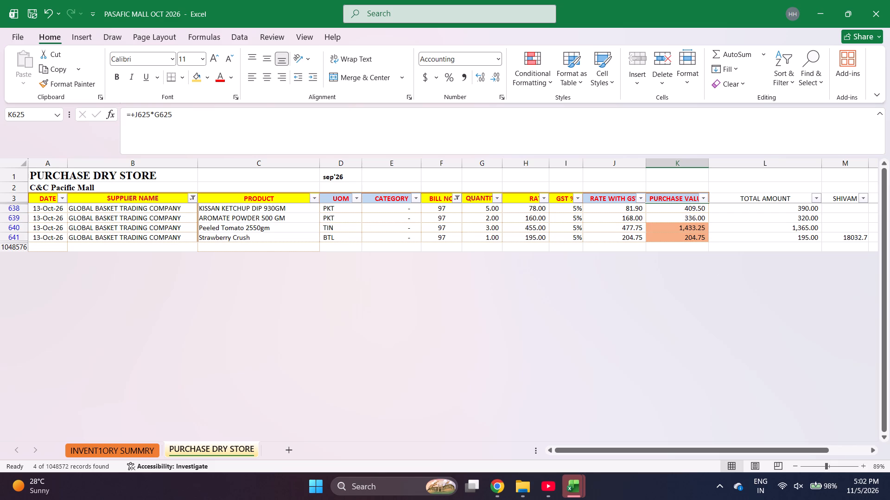
Open the bill number filter's search for choosing another Global Basket Trading Company bill.
{"action": "left_click", "coordinate": [458, 199]}
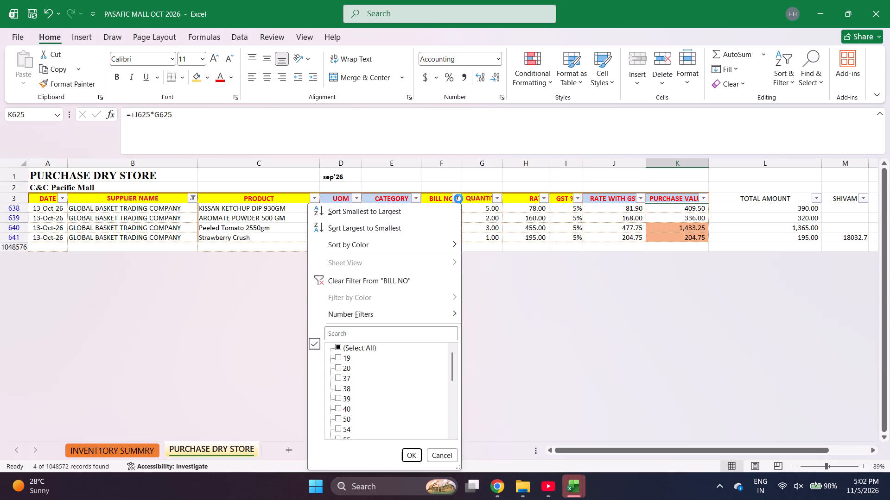
{"action": "key", "text": "e"}
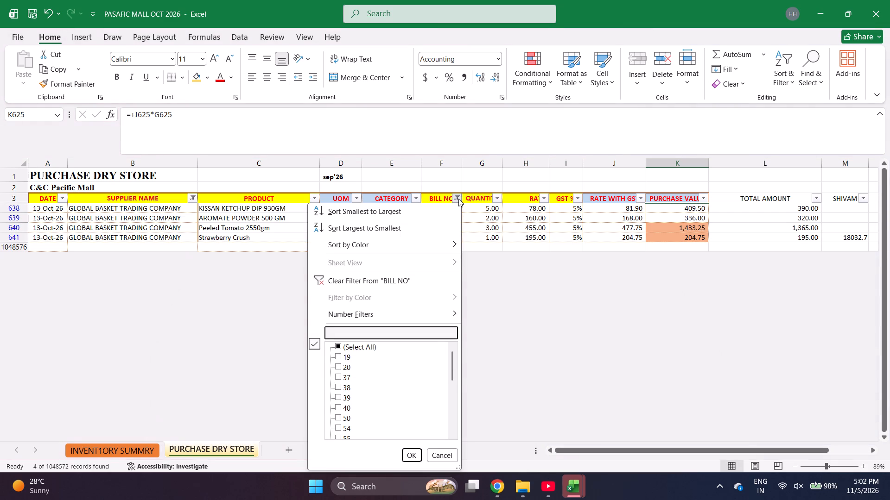
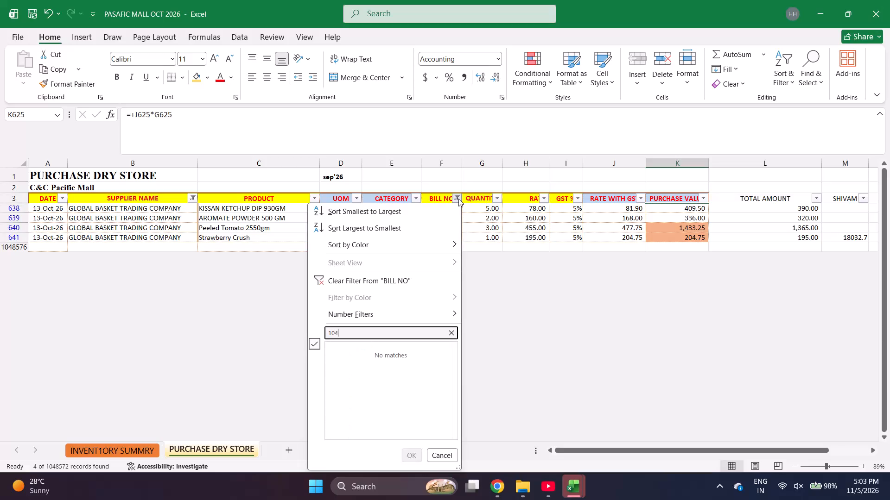
Replace the bill number search with 113 and filter the Global Basket Trading Company purchases to that bill.
{"action": "key", "text": "BackSpace"}
{"action": "key", "text": "BackSpace"}
{"action": "key", "text": "BackSpace"}
{"action": "key", "text": "BackSpace"}
{"action": "key", "text": "BackSpace"}
{"action": "key", "text": "BackSpace"}
{"action": "key", "text": "BackSpace"}
{"action": "key", "text": "BackSpace"}
{"action": "key", "text": "BackSpace"}
{"action": "key", "text": "BackSpace"}
{"action": "key", "text": "BackSpace"}
{"action": "key", "text": "BackSpace"}
{"action": "key", "text": "BackSpace"}
{"action": "key", "text": "BackSpace"}
{"action": "key", "text": "BackSpace"}
{"action": "key", "text": "BackSpace"}
{"action": "key", "text": "BackSpace"}
{"action": "key", "text": "BackSpace"}
{"action": "key", "text": "BackSpace"}
{"action": "key", "text": "BackSpace"}
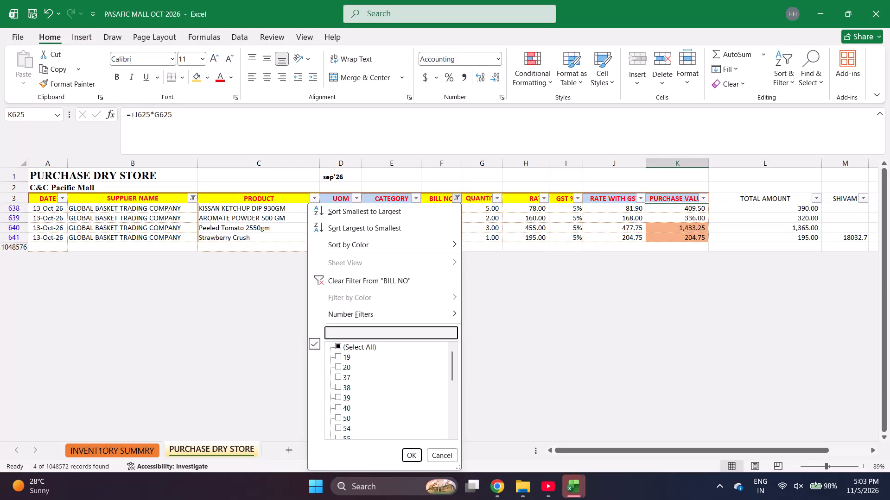
{"action": "type", "text": "113"}
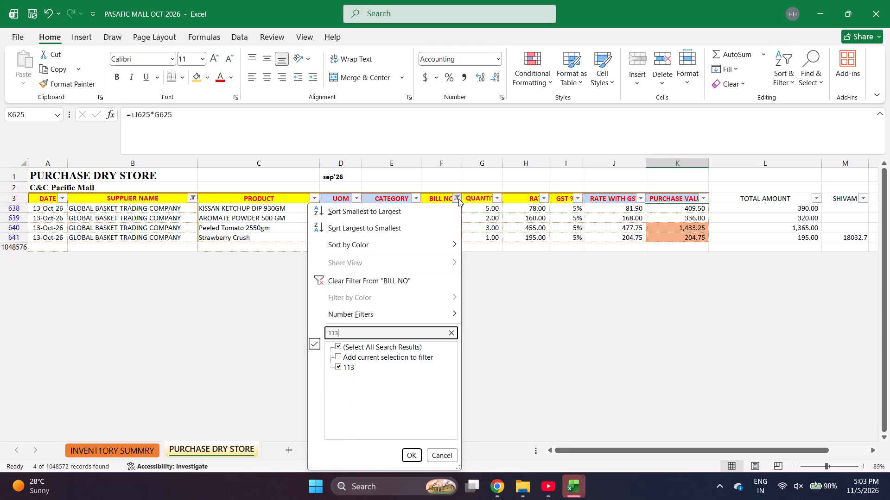
{"action": "key", "text": "Return"}
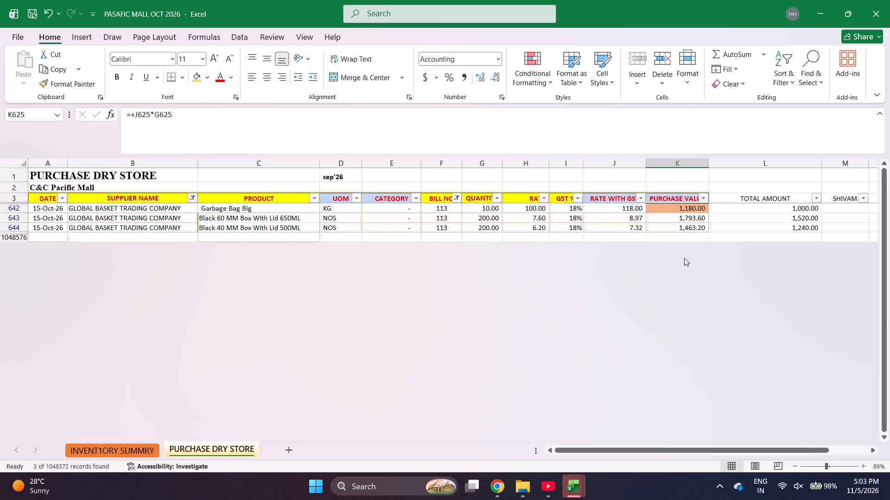
Filter the Global Basket Trading Company purchases to bill number 112.
{"action": "left_click", "coordinate": [455, 198]}
{"action": "type", "text": "112"}
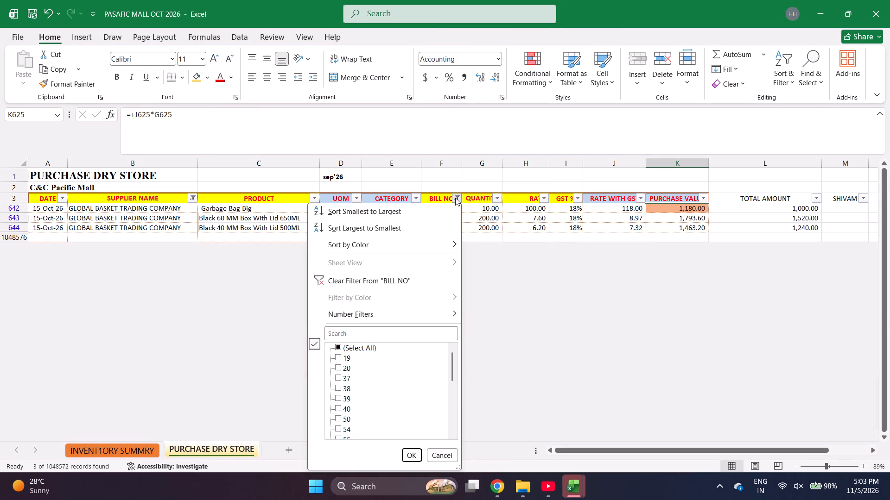
{"action": "key", "text": "e"}
{"action": "type", "text": "112"}
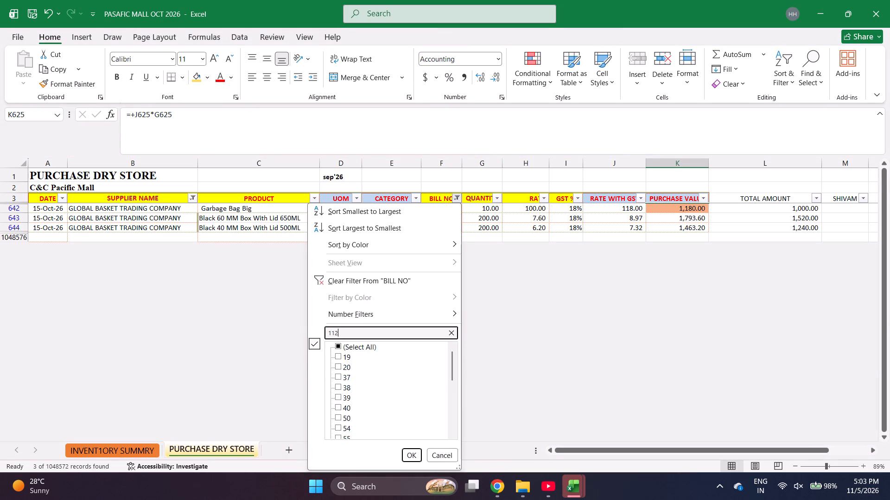
{"action": "key", "text": "Return"}
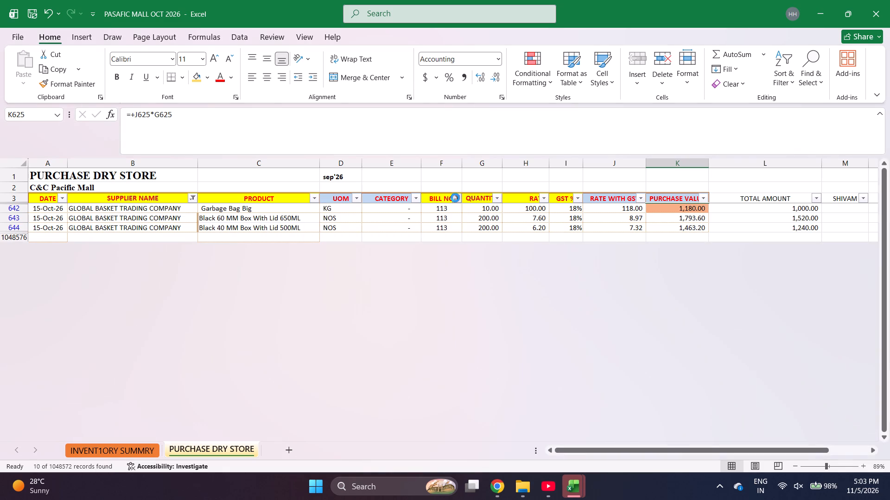
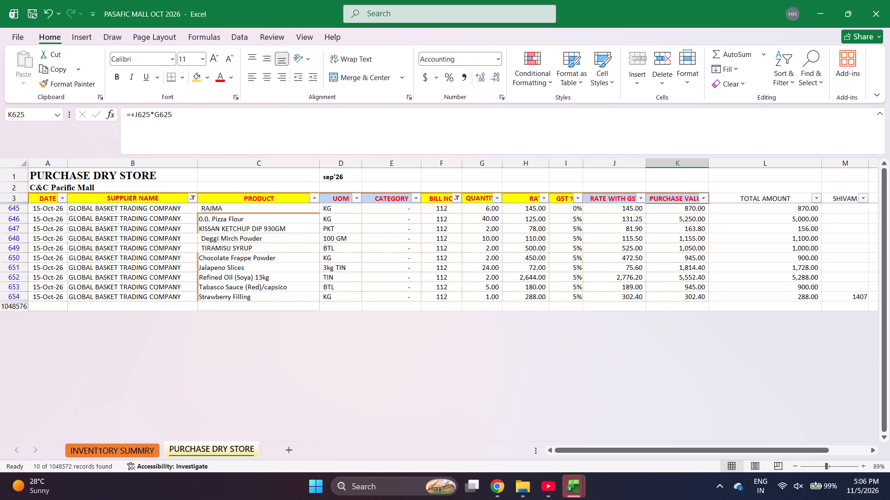
Filter the Global Basket Trading Company purchases to bill number 124.
{"action": "left_click", "coordinate": [454, 196]}
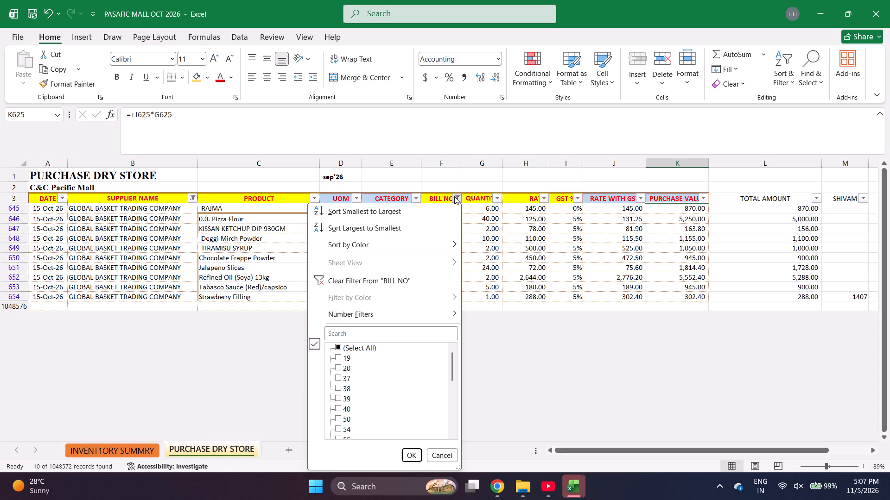
{"action": "left_click", "coordinate": [386, 330]}
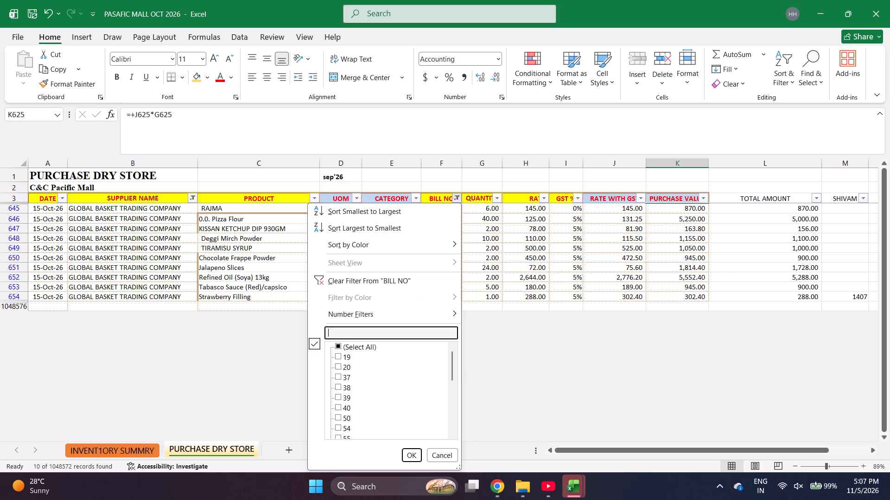
{"action": "type", "text": "124"}
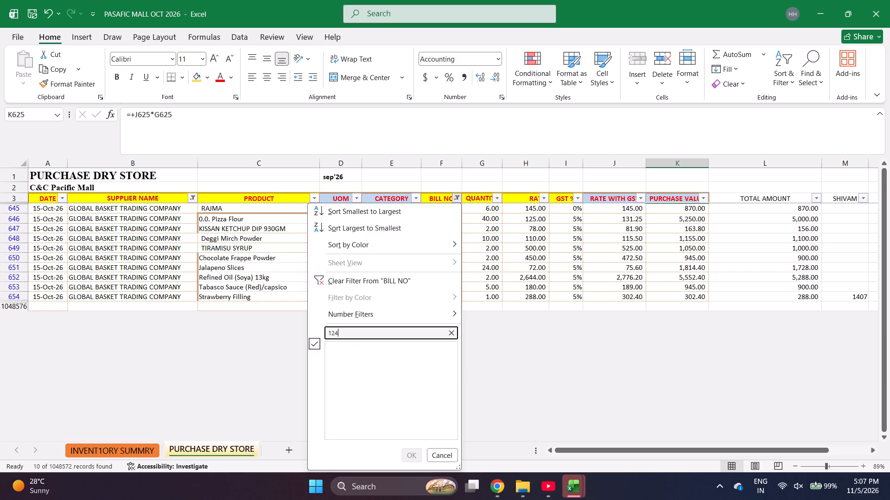
{"action": "key", "text": "Return"}
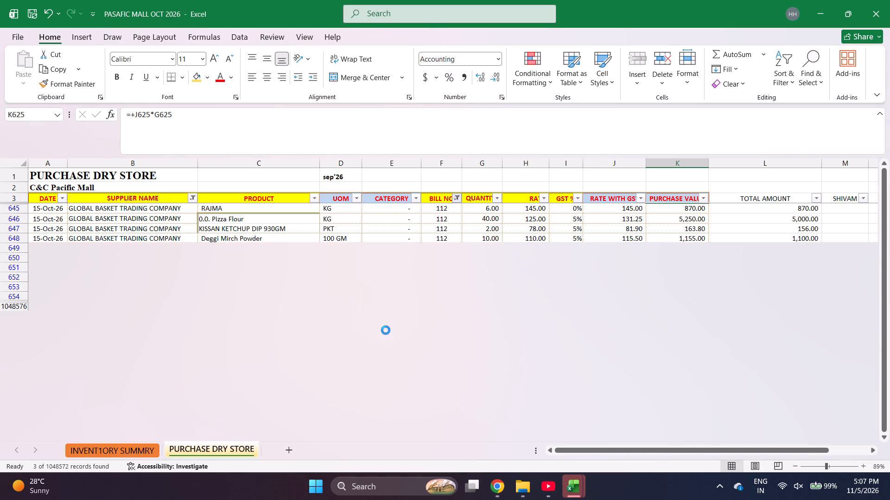
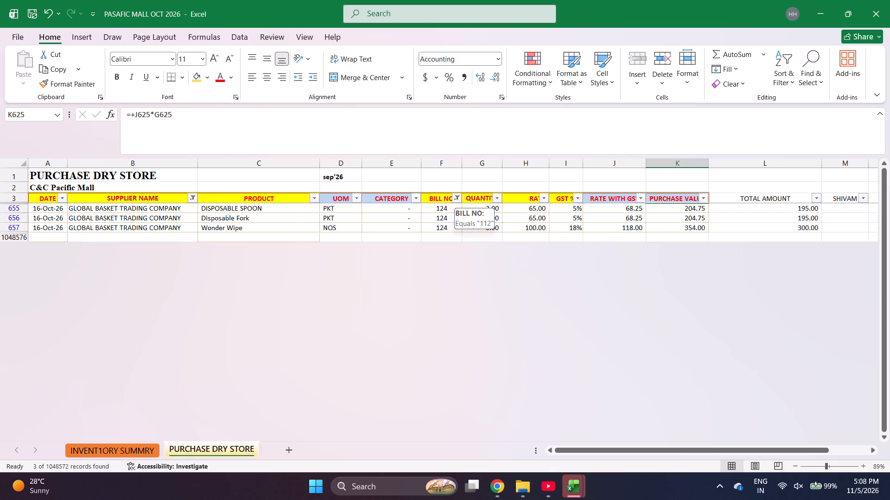
Filter the Global Basket Trading Company purchases to bill number 123.
{"action": "double_click", "coordinate": [458, 199]}
{"action": "type", "text": "e123"}
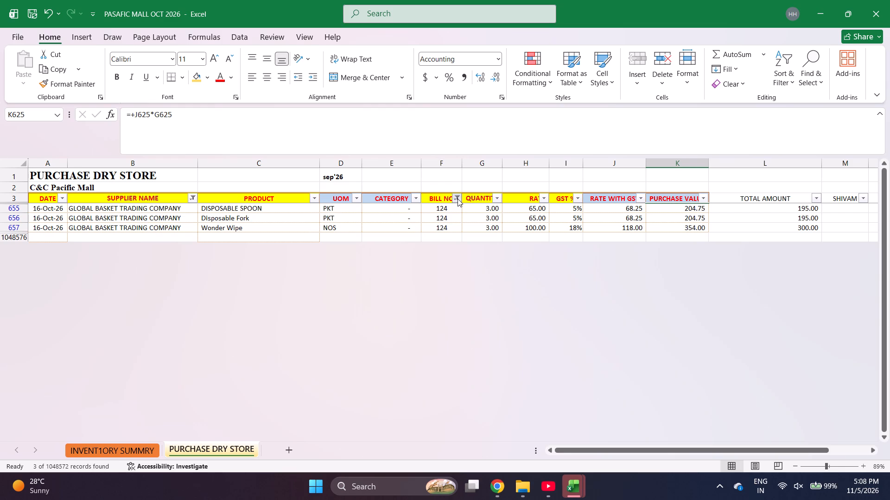
{"action": "left_click", "coordinate": [458, 199]}
{"action": "type", "text": "12"}
{"action": "key", "text": "Return"}
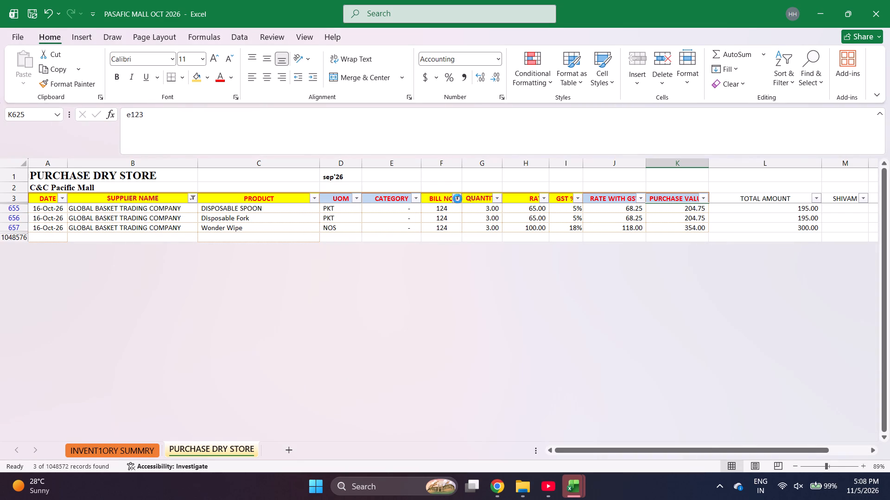
{"action": "left_click", "coordinate": [456, 196]}
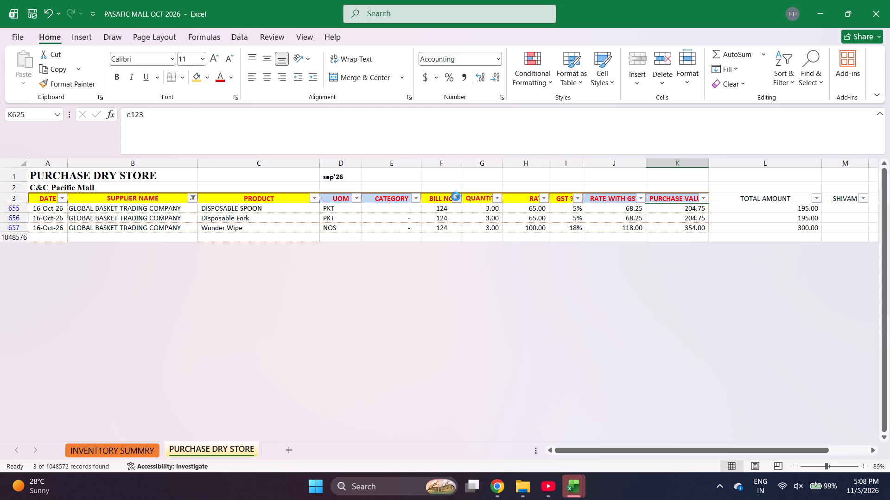
{"action": "left_click", "coordinate": [456, 196]}
{"action": "left_click", "coordinate": [456, 196]}
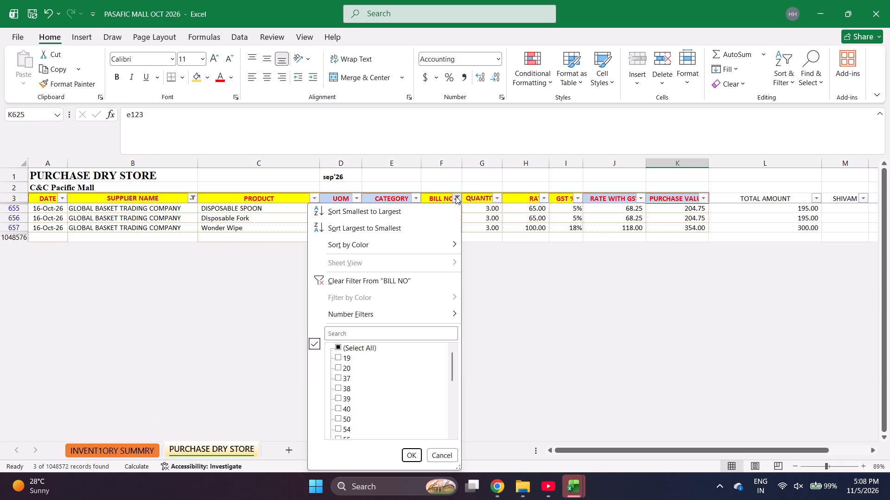
{"action": "left_click", "coordinate": [365, 332]}
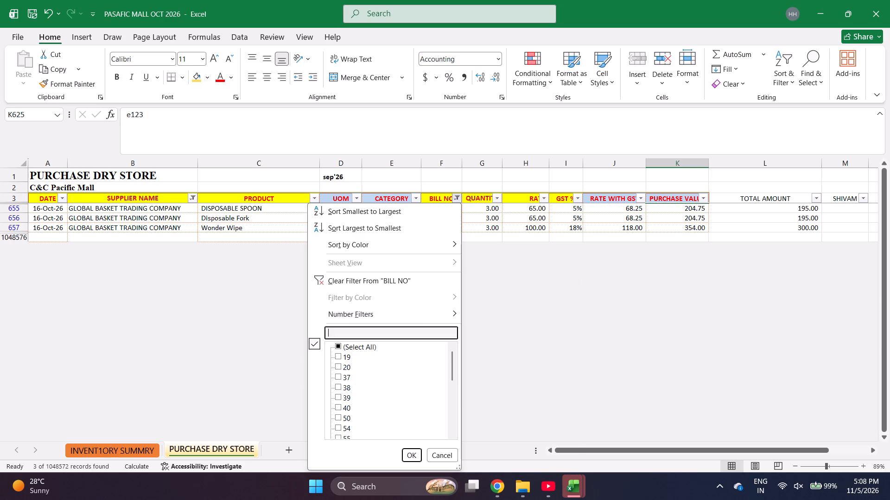
{"action": "type", "text": "123"}
{"action": "key", "text": "Return"}
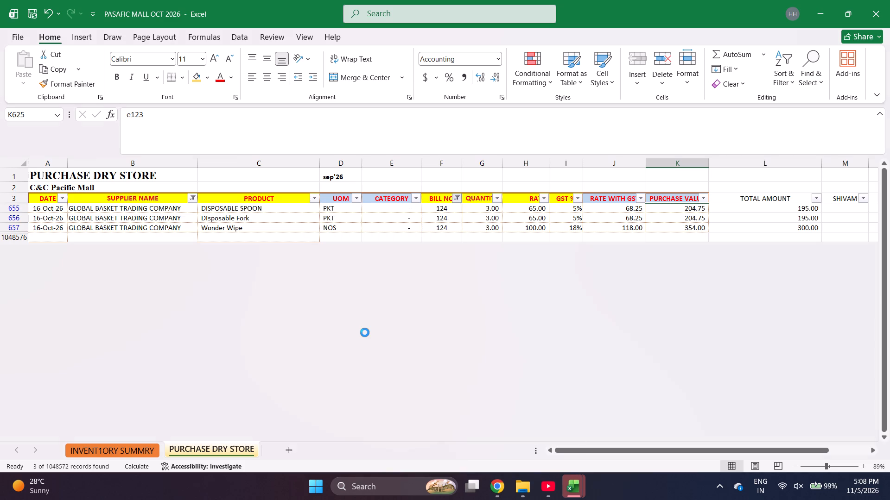
{"action": "scroll", "coordinate": [645, 287], "scroll_direction": "up", "scroll_amount": 1}
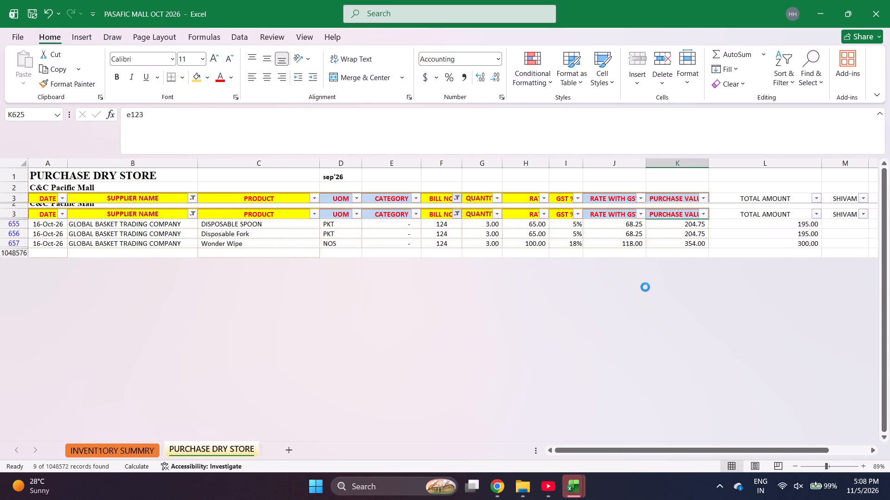
{"action": "scroll", "coordinate": [645, 287], "scroll_direction": "up", "scroll_amount": 1}
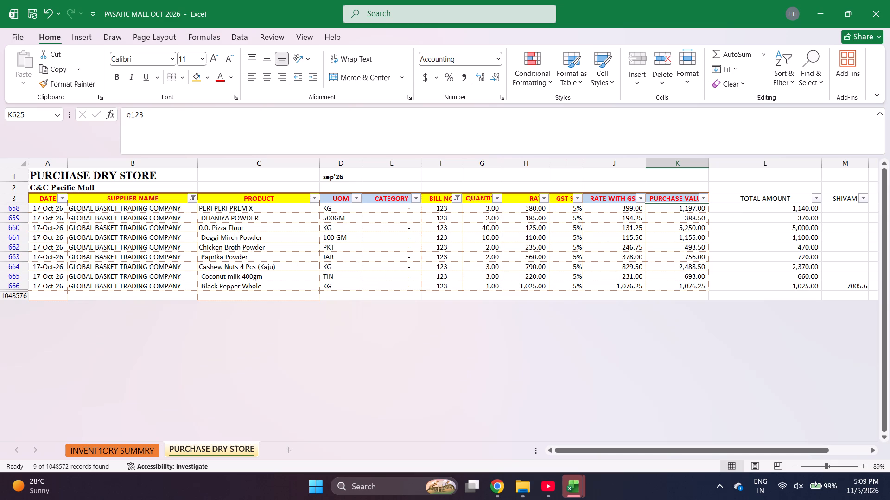
Switch the bill number filter for Global Basket Trading Company to bill 140.
{"action": "left_click", "coordinate": [458, 195]}
{"action": "type", "text": "e140"}
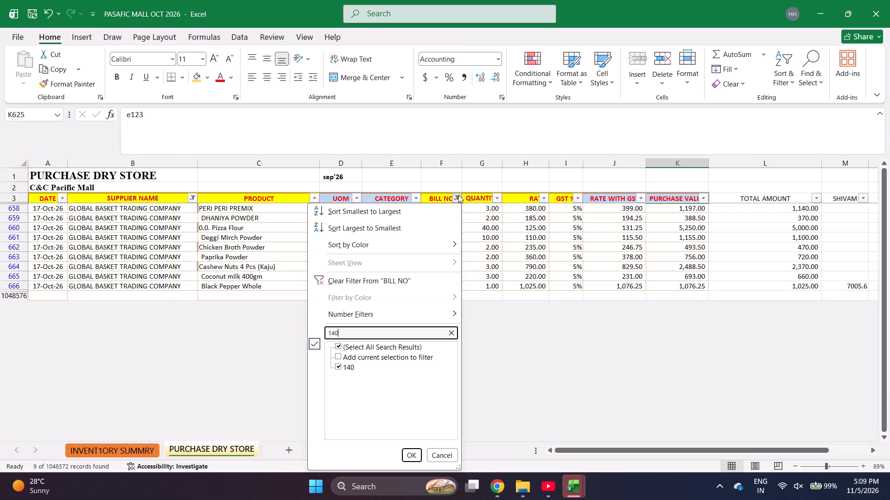
{"action": "key", "text": "Return"}
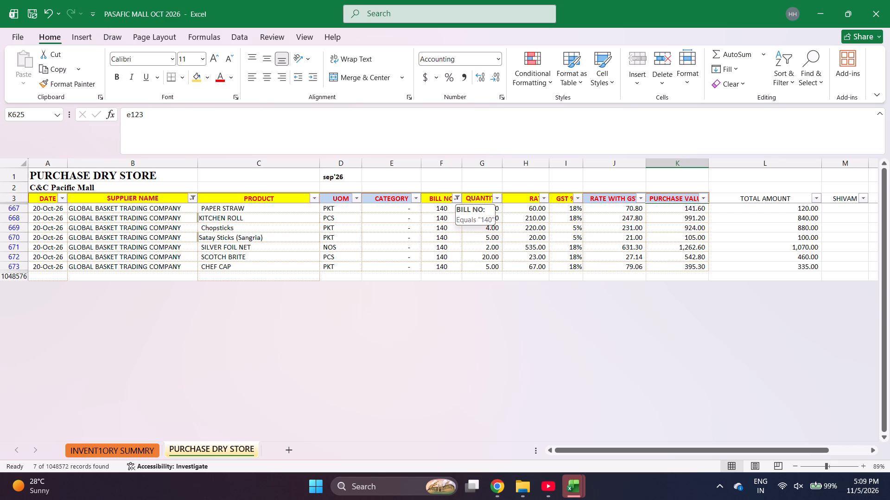
Filter the Global Basket Trading Company purchases to bill number 139 and select the Yuzu Syrup purchase value.
{"action": "left_click", "coordinate": [458, 195]}
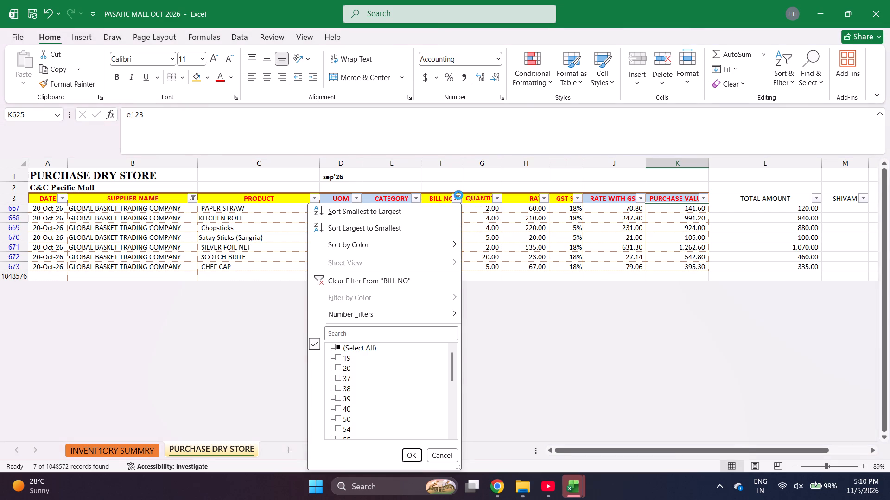
{"action": "key", "text": "e"}
{"action": "type", "text": "139"}
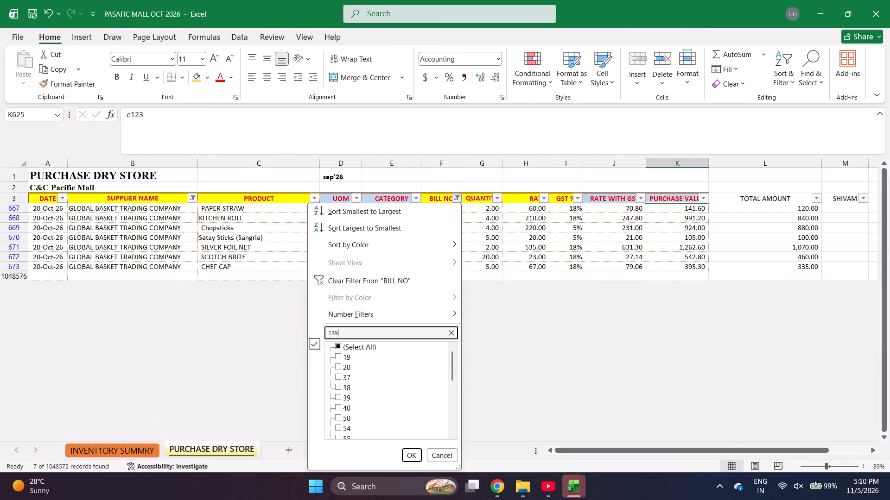
{"action": "key", "text": "Return"}
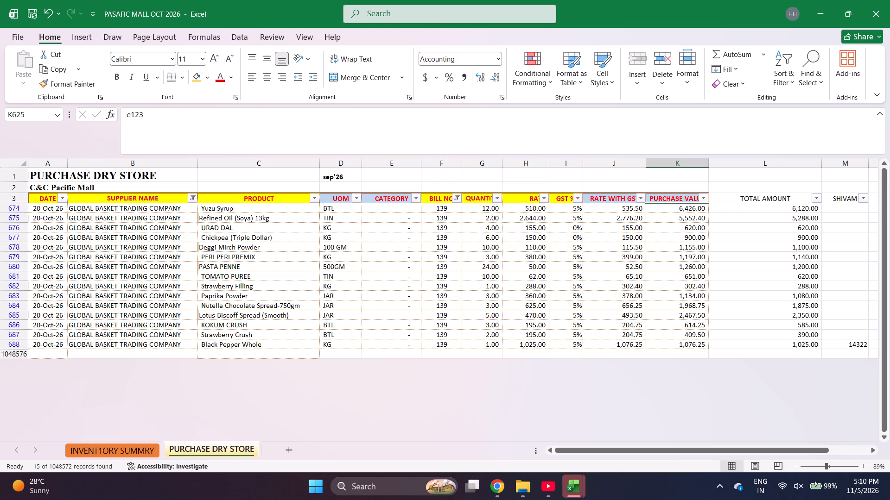
{"action": "left_click", "coordinate": [695, 206]}
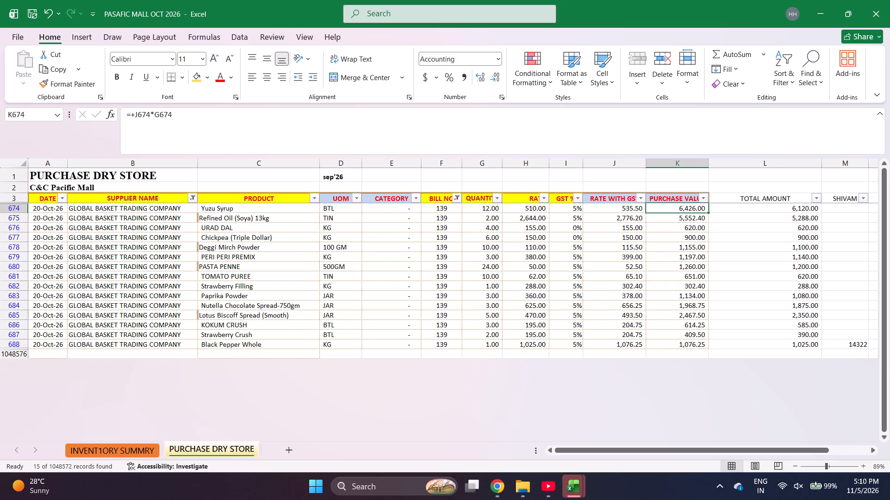
Search Global Basket Trading Company's bill numbers for 154, leaving the existing filter in place.
{"action": "left_click", "coordinate": [458, 199]}
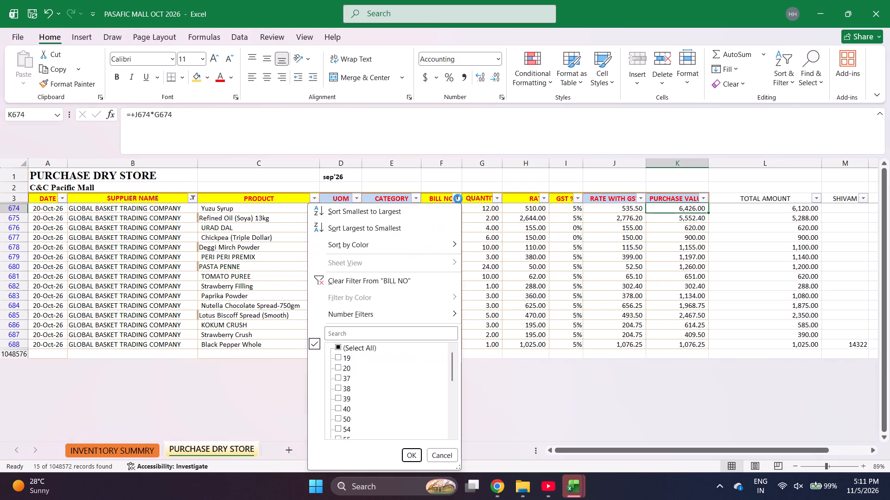
{"action": "key", "text": "e"}
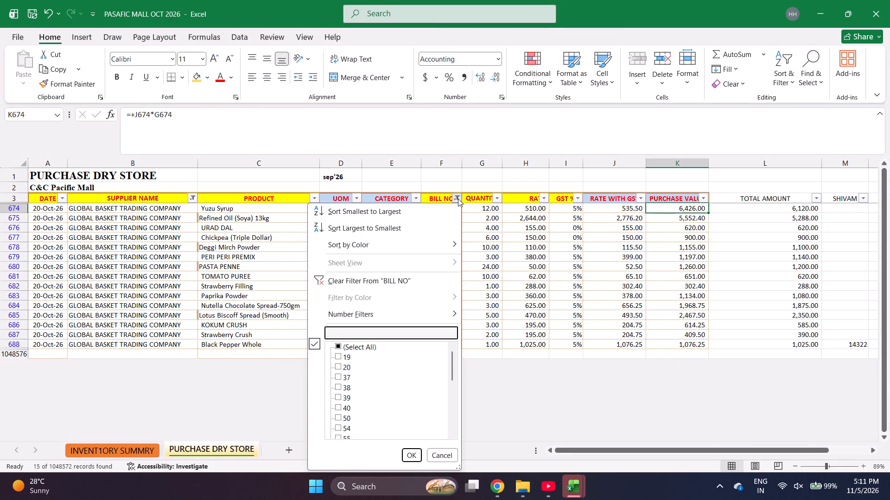
{"action": "type", "text": "154"}
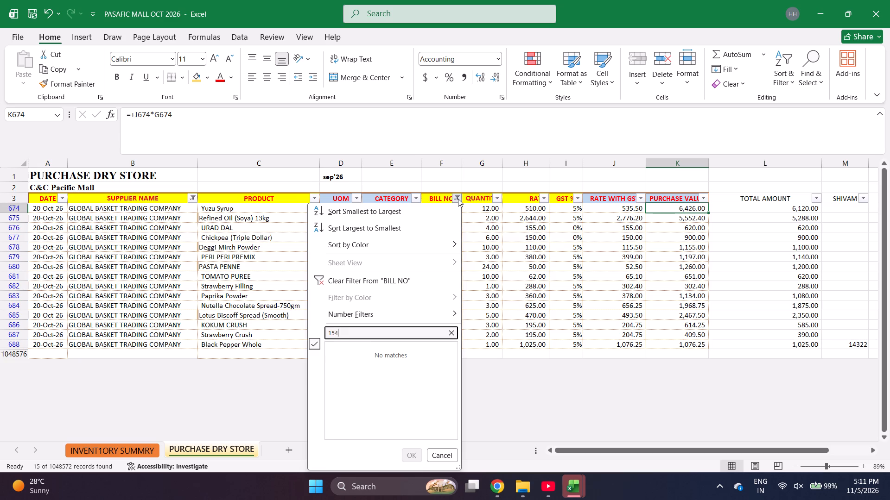
{"action": "key", "text": "BackSpace"}
{"action": "key", "text": "BackSpace"}
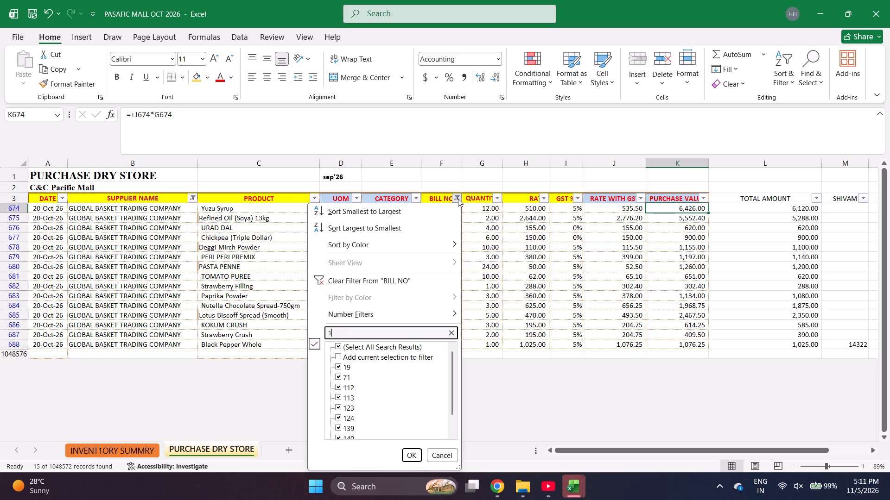
{"action": "type", "text": "54"}
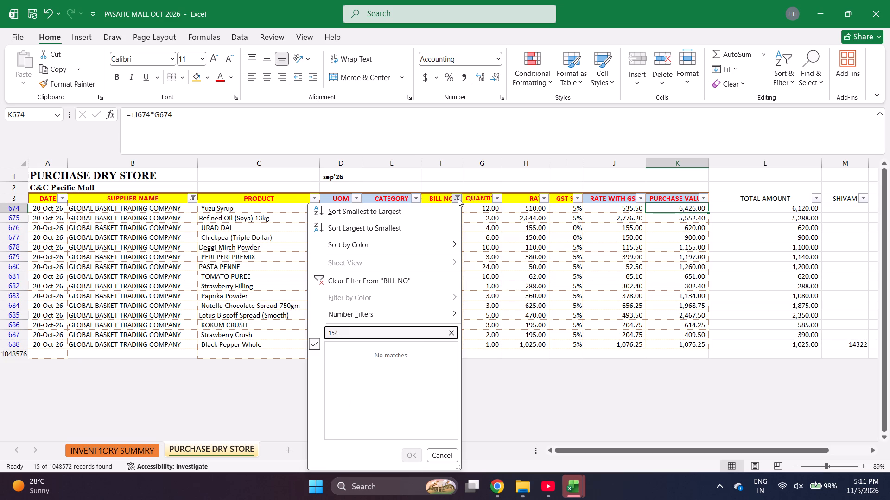
{"action": "key", "text": "BackSpace"}
{"action": "key", "text": "BackSpace"}
{"action": "key", "text": "BackSpace"}
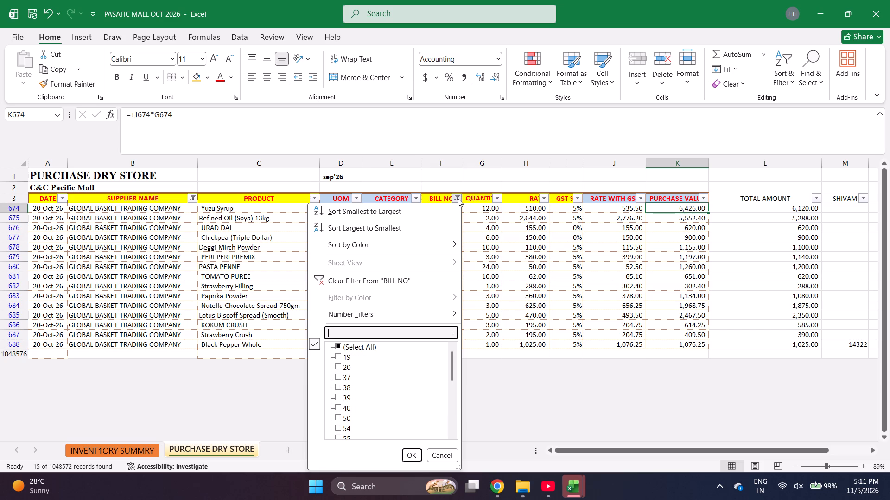
{"action": "left_click", "coordinate": [10, 194]}
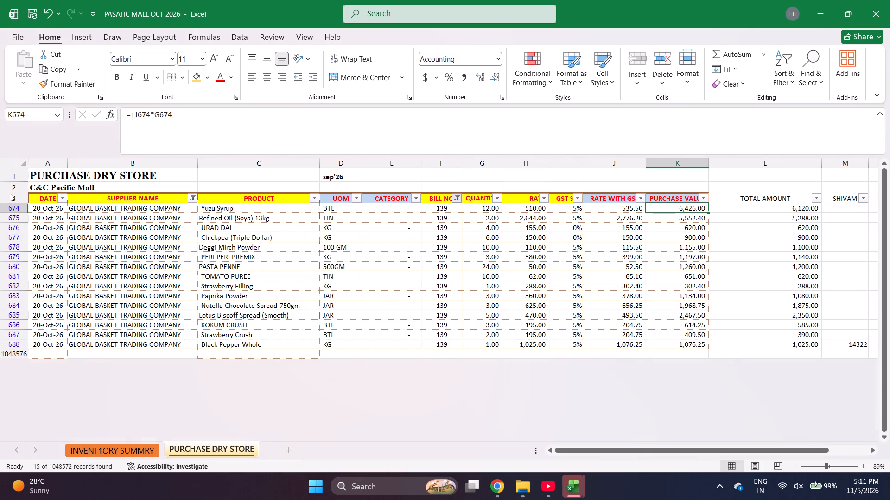
Clear all supplier and bill filters by removing and reapplying the filter on header row 3.
{"action": "left_click", "coordinate": [10, 194]}
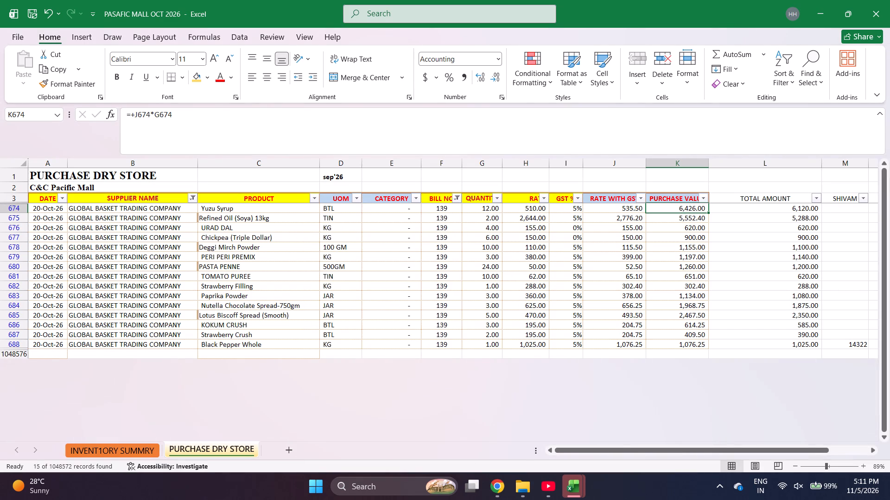
{"action": "left_click", "coordinate": [10, 198]}
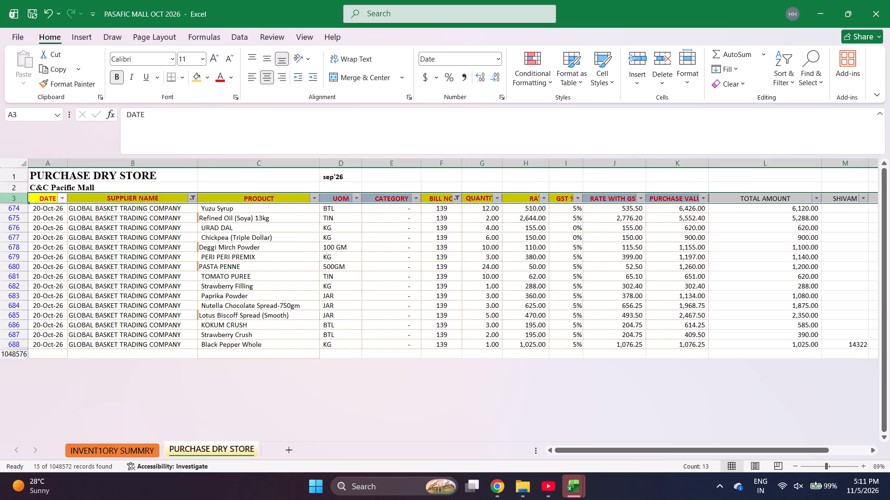
{"action": "type", "text": "at"}
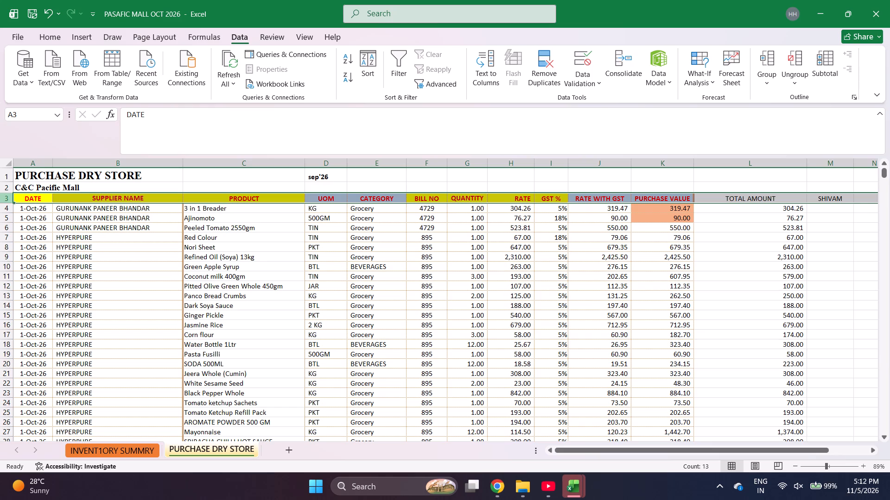
{"action": "type", "text": "at"}
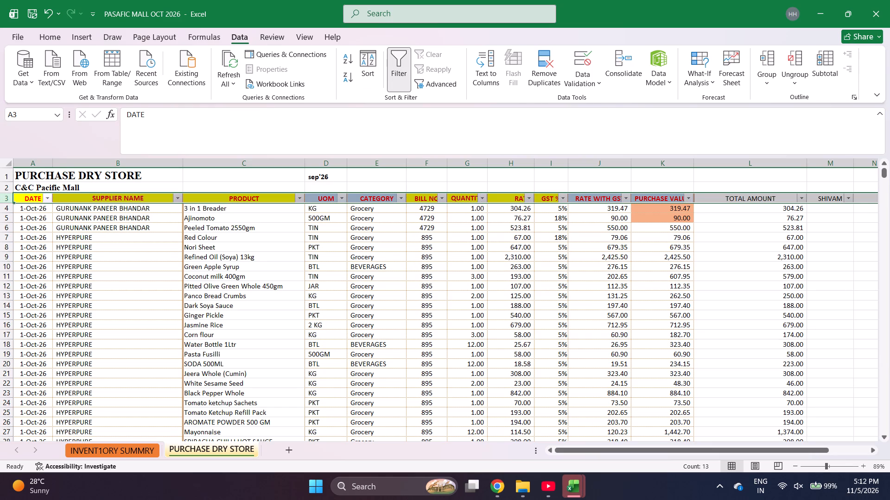
Search the bill numbers across all suppliers for 154 and filter to the match, 1549.
{"action": "left_click", "coordinate": [443, 197]}
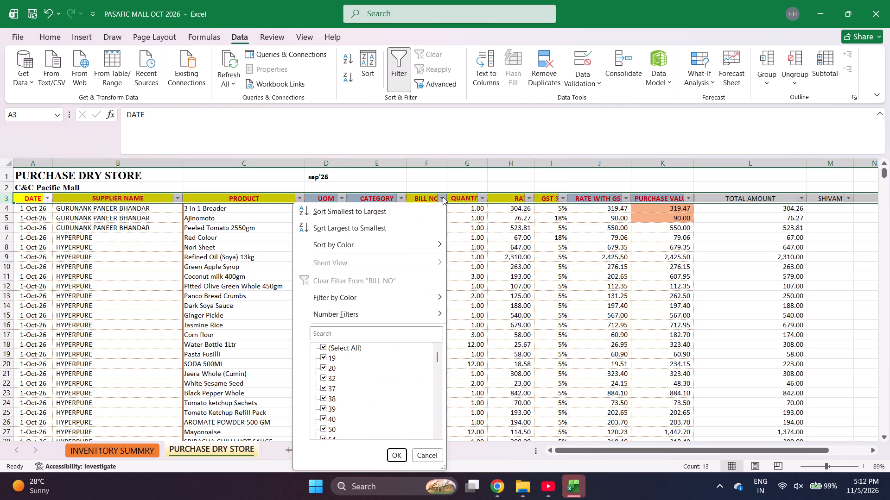
{"action": "type", "text": "155"}
{"action": "key", "text": "e"}
{"action": "type", "text": "155"}
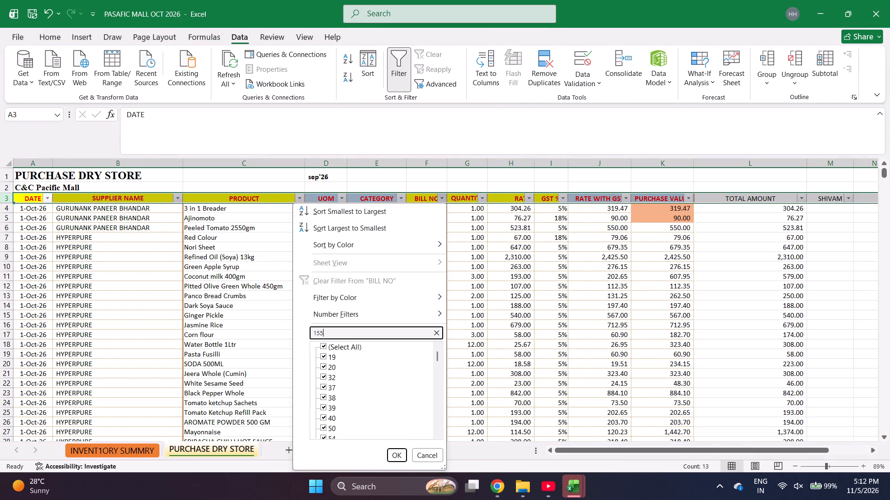
{"action": "key", "text": "BackSpace"}
{"action": "key", "text": "4"}
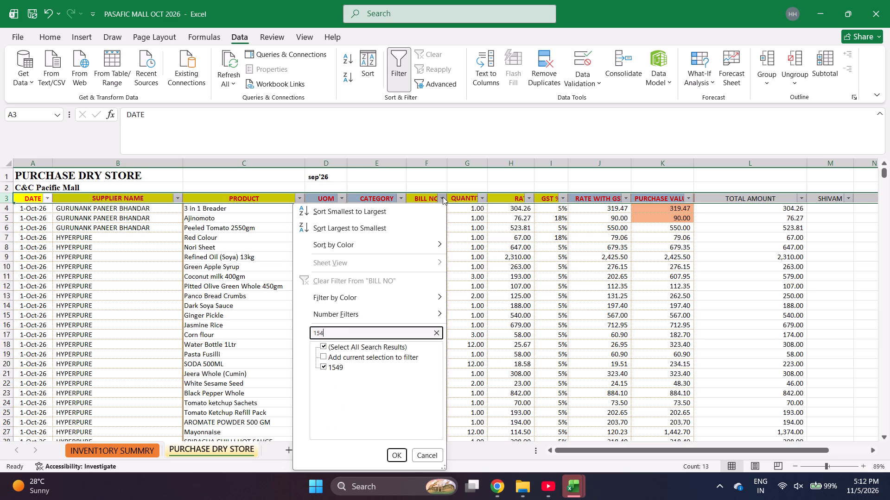
{"action": "key", "text": "Return"}
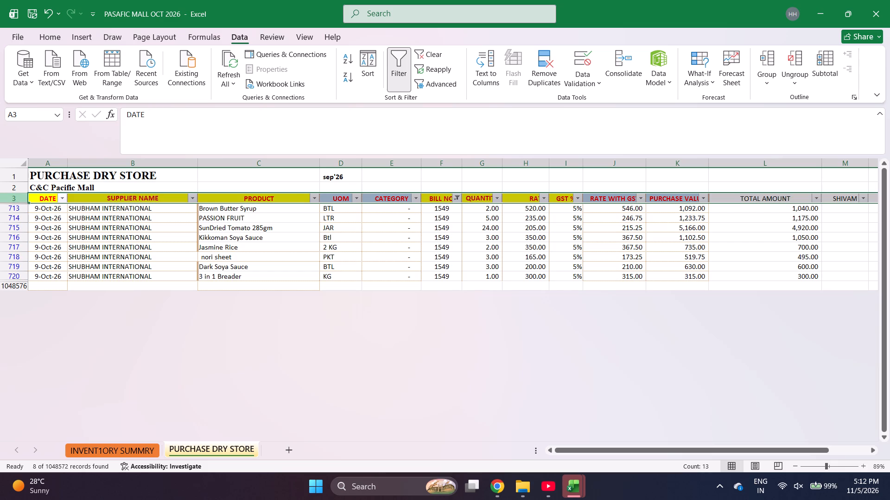
{"action": "left_click", "coordinate": [435, 269]}
Search the bill numbers across all suppliers for 153.
{"action": "left_click", "coordinate": [455, 197]}
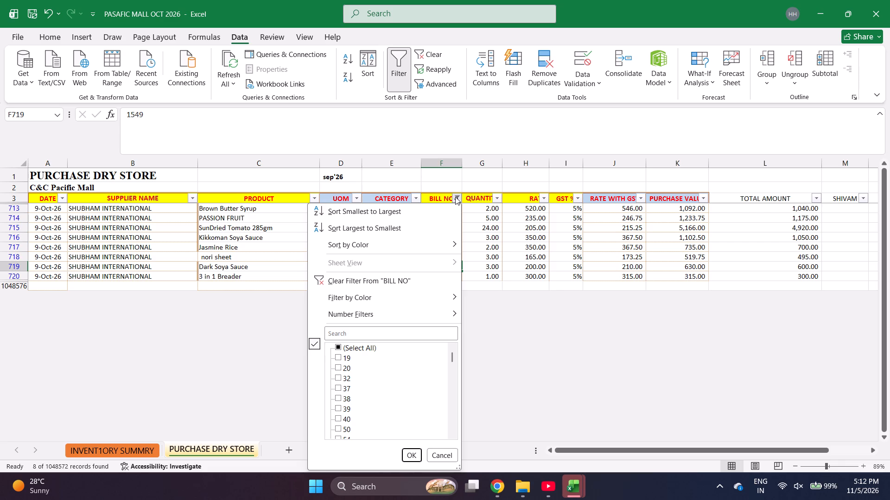
{"action": "key", "text": "e"}
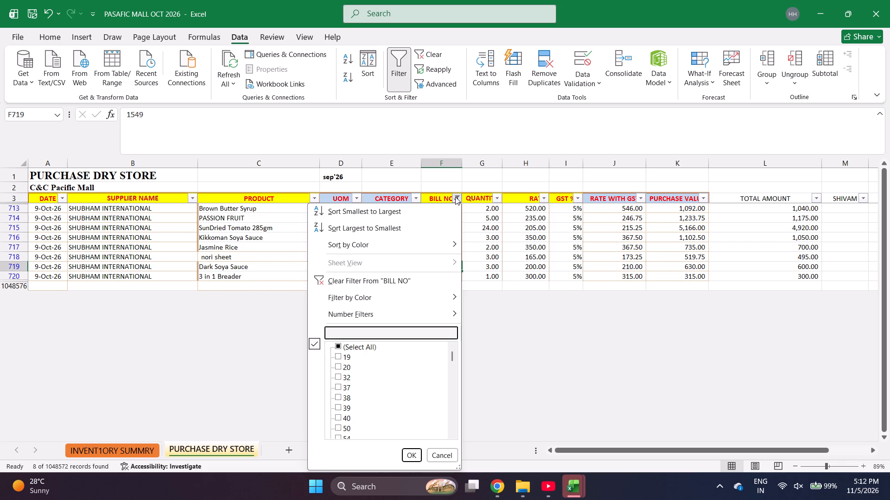
{"action": "type", "text": "153"}
{"action": "key", "text": "Return"}
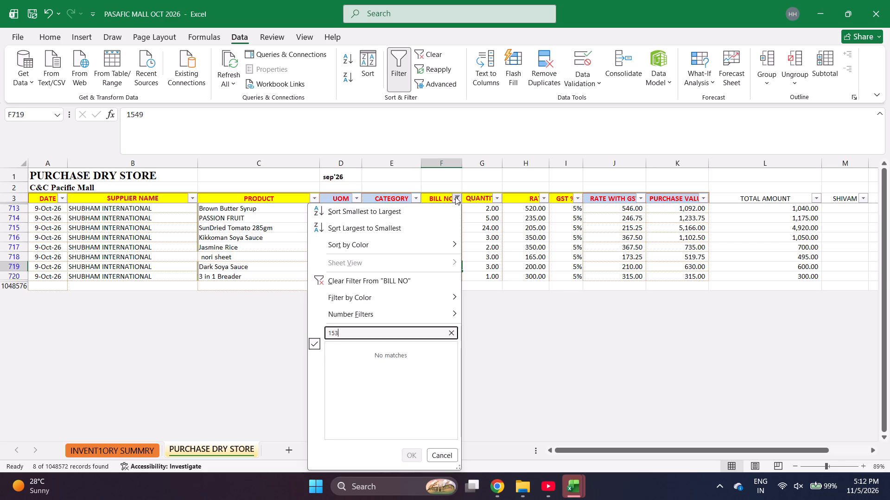
{"action": "key", "text": "BackSpace"}
{"action": "key", "text": "BackSpace"}
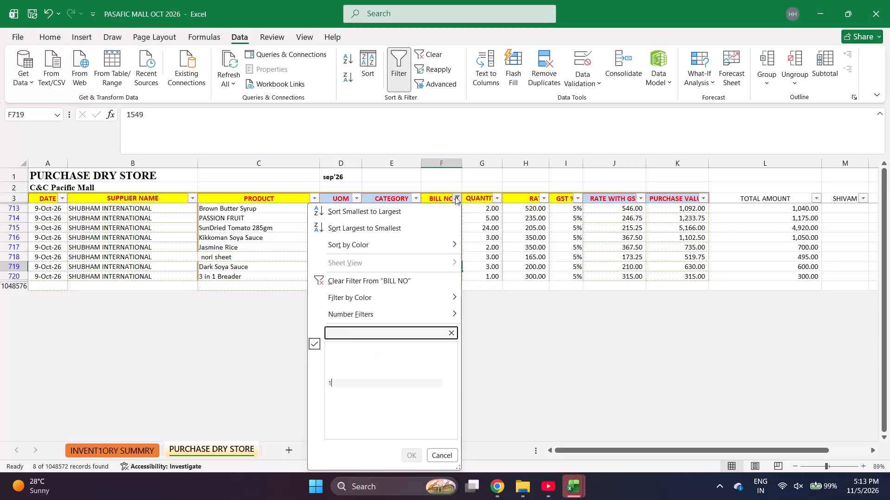
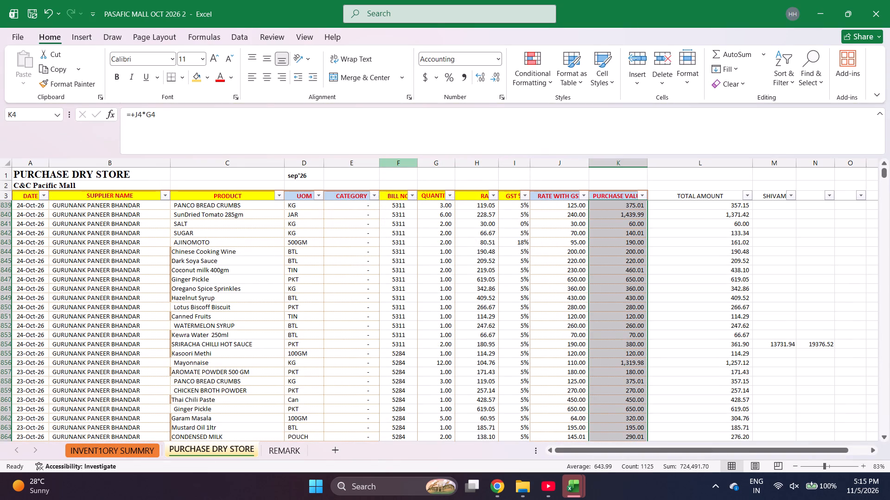
Filter the dry store purchase list by bill number 153 and view all of its purchase lines.
{"action": "left_click", "coordinate": [165, 198]}
{"action": "left_click", "coordinate": [340, 291]}
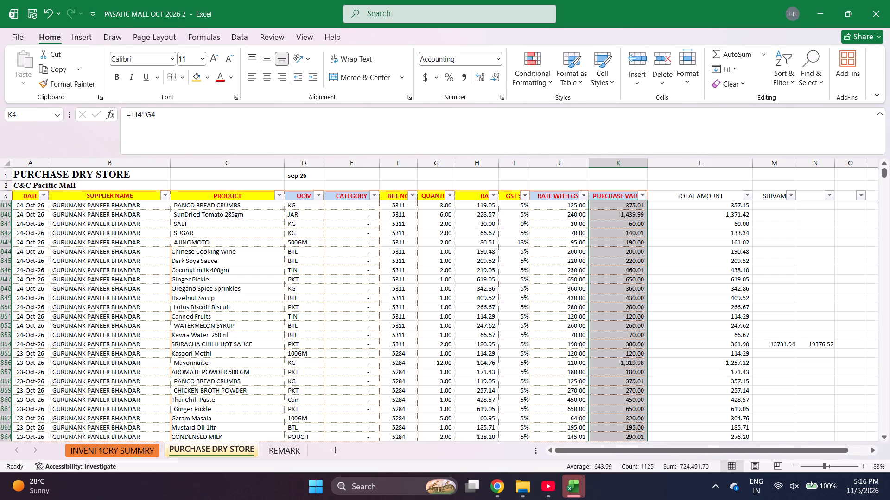
{"action": "left_click", "coordinate": [410, 194]}
{"action": "key", "text": "e"}
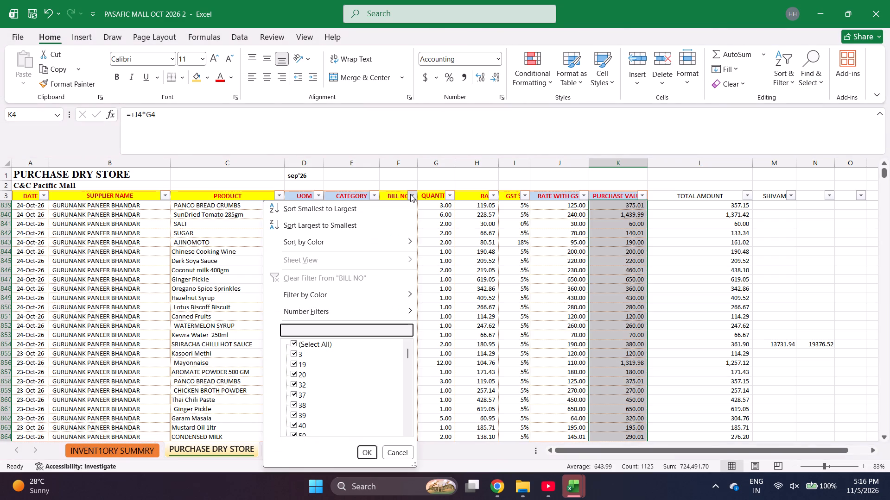
{"action": "type", "text": "153"}
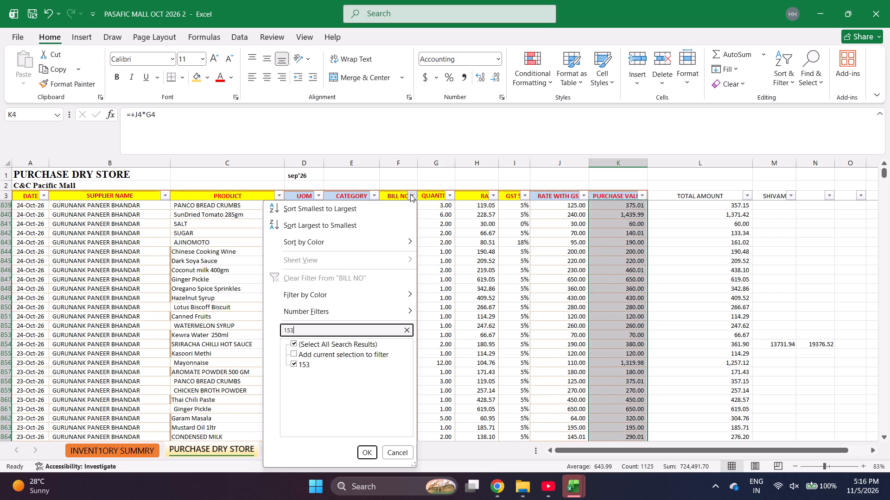
{"action": "key", "text": "Return"}
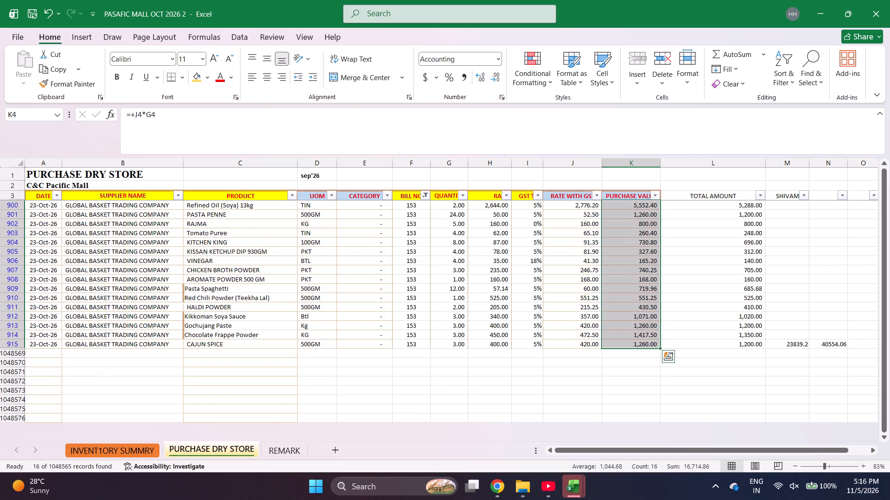
{"action": "scroll", "coordinate": [506, 315], "scroll_direction": "up", "scroll_amount": 1}
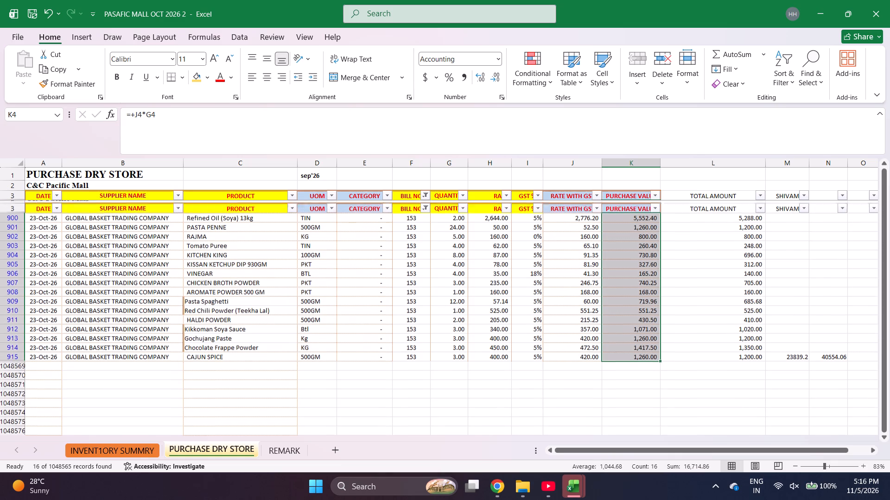
{"action": "scroll", "coordinate": [506, 315], "scroll_direction": "up", "scroll_amount": 2}
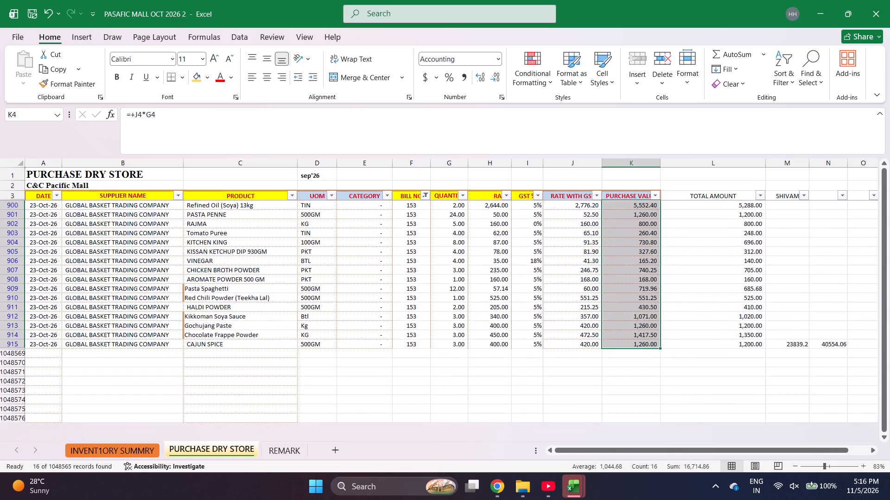
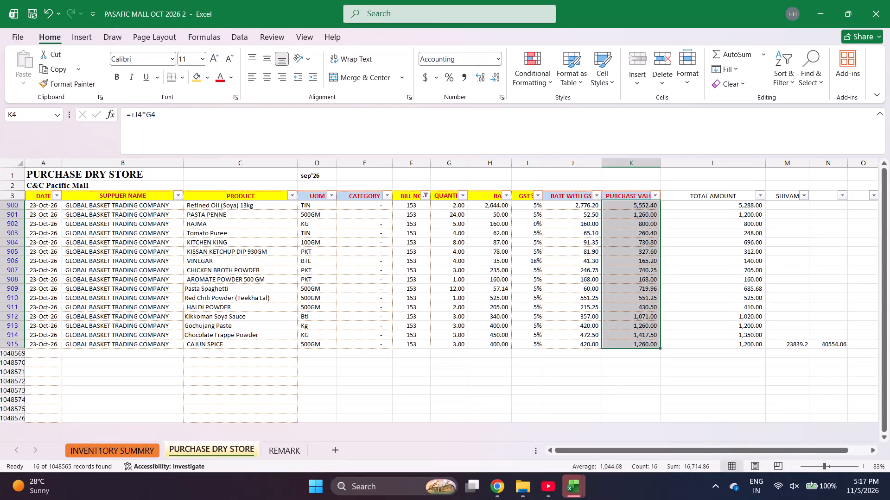
Filter the dry store purchase list to bill numbers containing 154 and select bill 154's first purchase value.
{"action": "scroll", "coordinate": [438, 351], "scroll_direction": "up", "scroll_amount": 1}
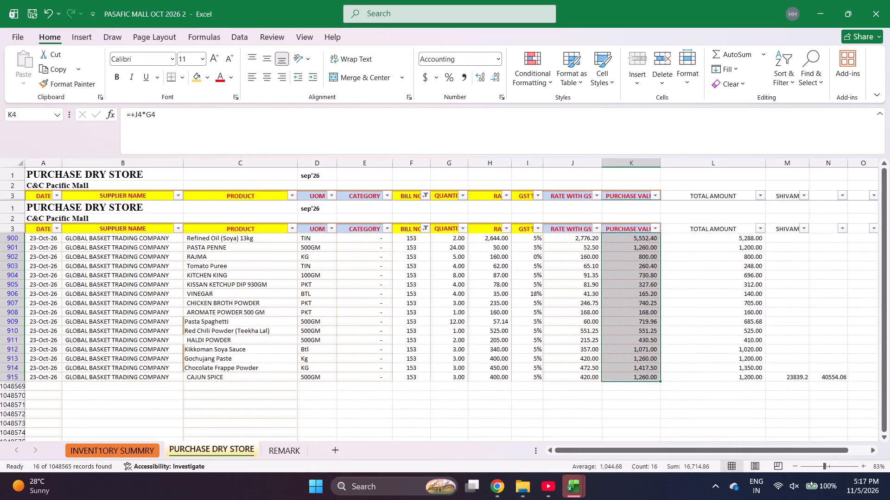
{"action": "left_click", "coordinate": [426, 192]}
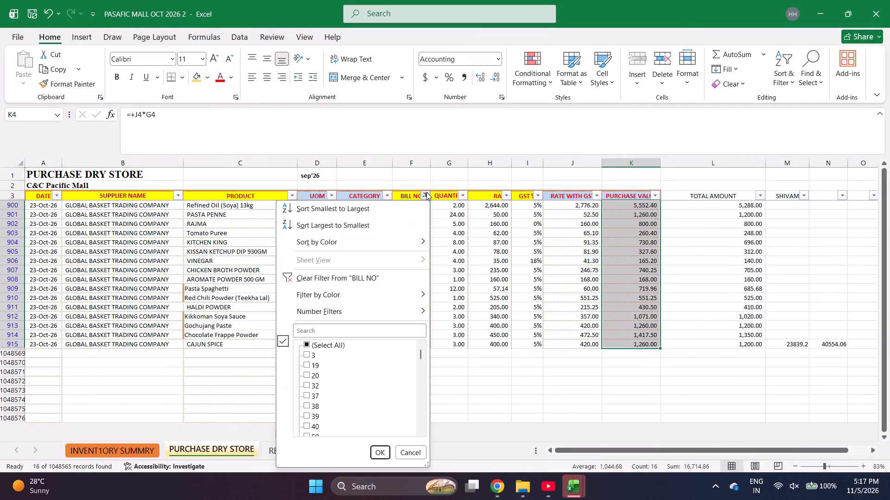
{"action": "type", "text": "15"}
{"action": "type", "text": "e154"}
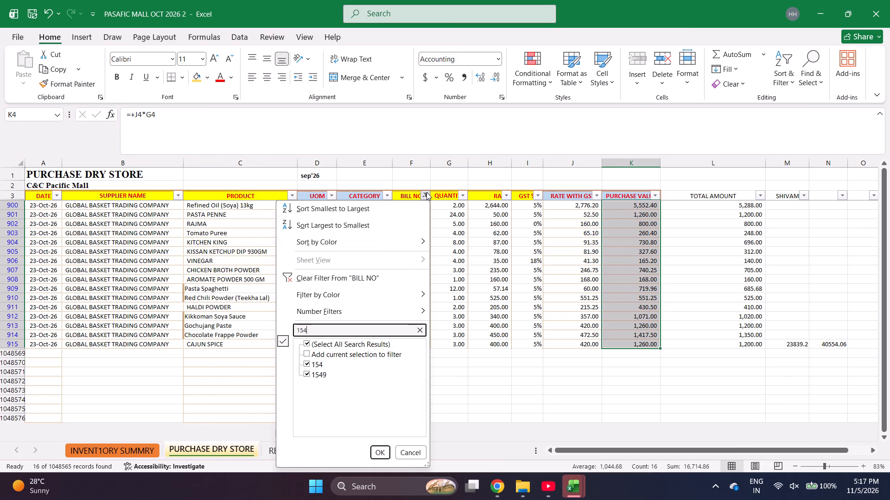
{"action": "key", "text": "Return"}
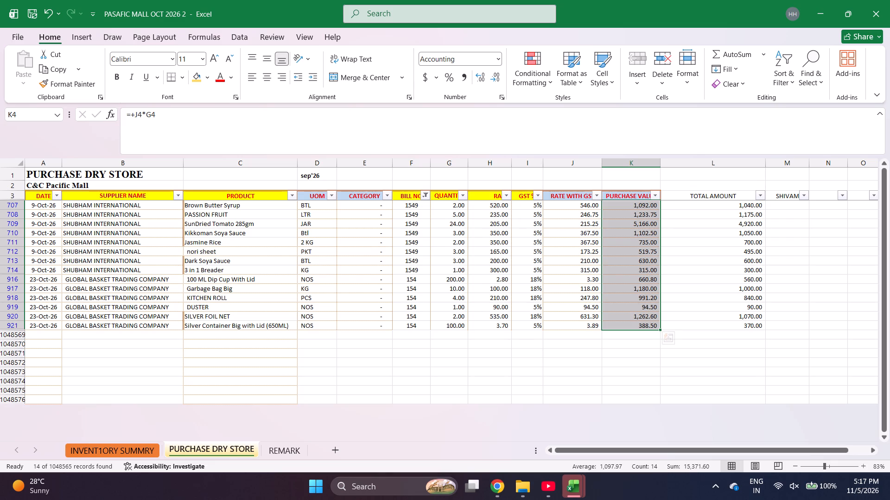
{"action": "left_click", "coordinate": [631, 282]}
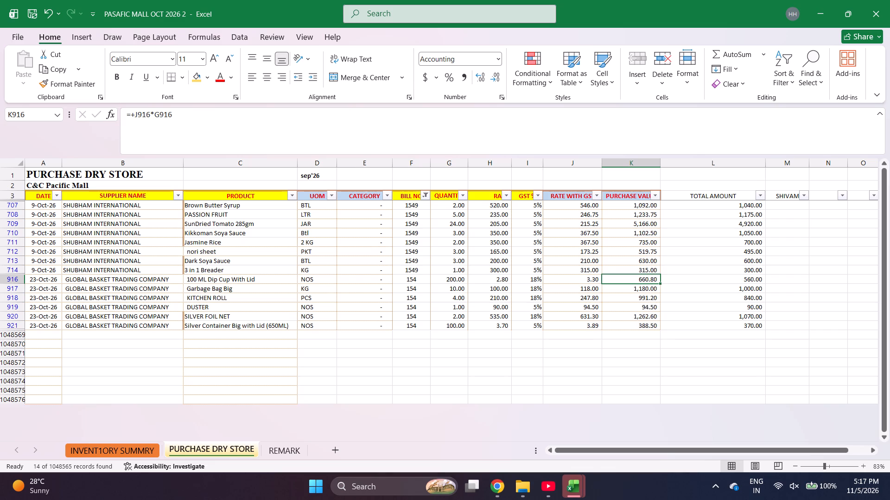
Filter the dry store purchase list by bill number 165 and review its purchase lines.
{"action": "left_click", "coordinate": [424, 194]}
{"action": "type", "text": "e165"}
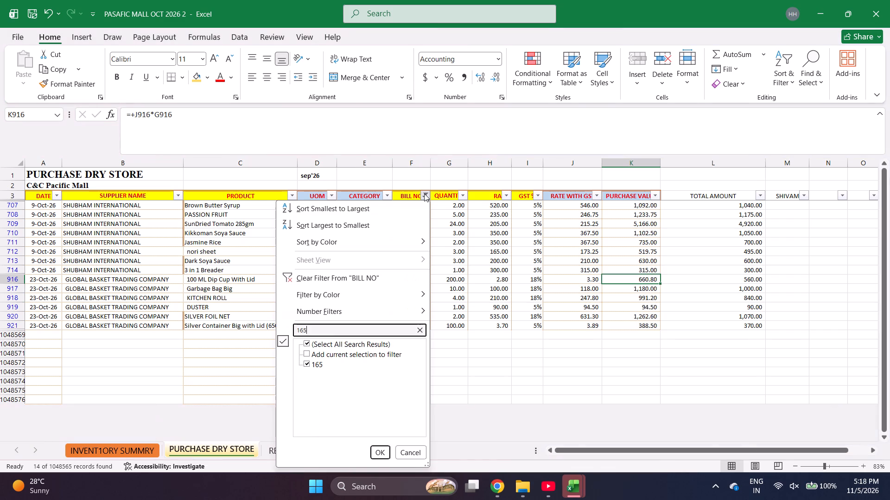
{"action": "key", "text": "Return"}
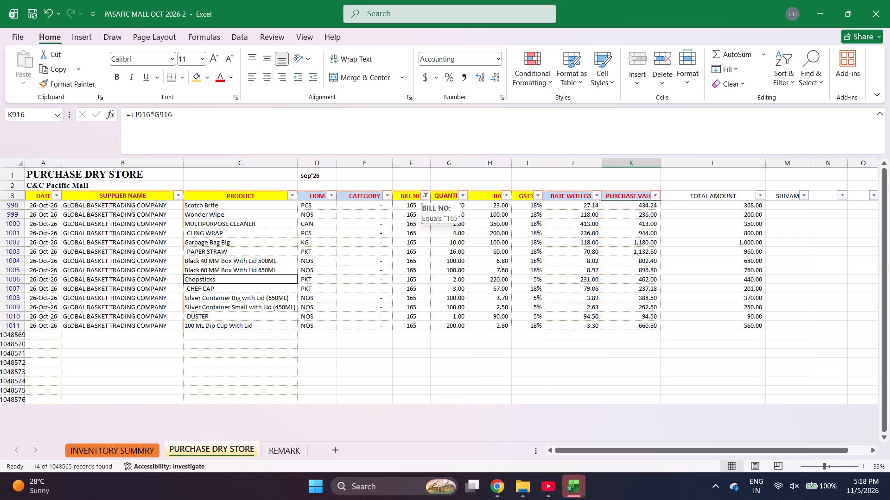
Filter the dry store purchase list by bill number 164 and review its purchase lines.
{"action": "left_click", "coordinate": [424, 194]}
{"action": "type", "text": "e16"}
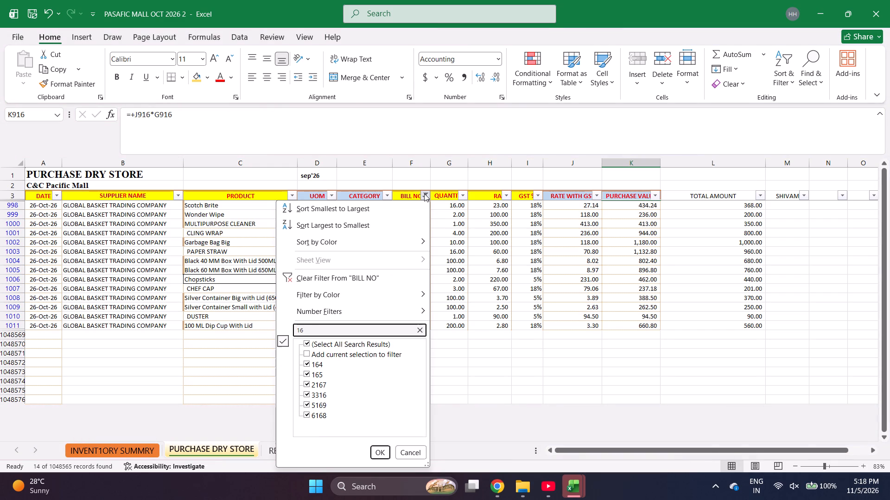
{"action": "key", "text": "4"}
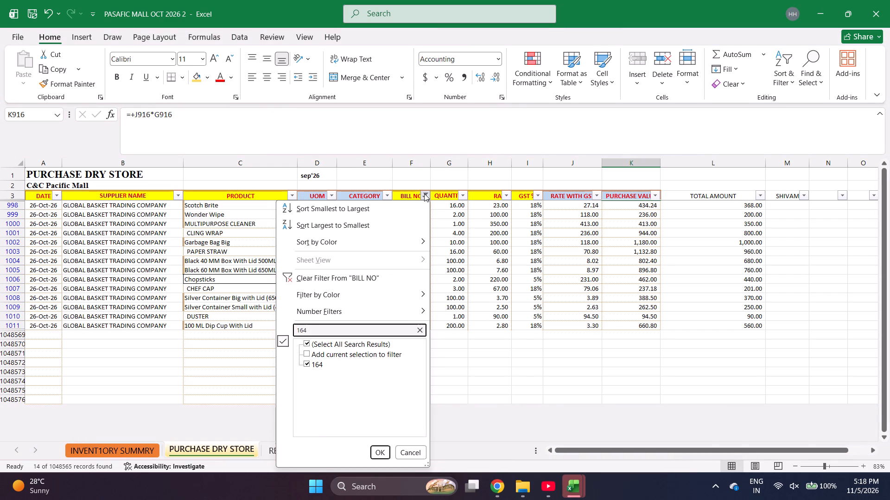
{"action": "key", "text": "Return"}
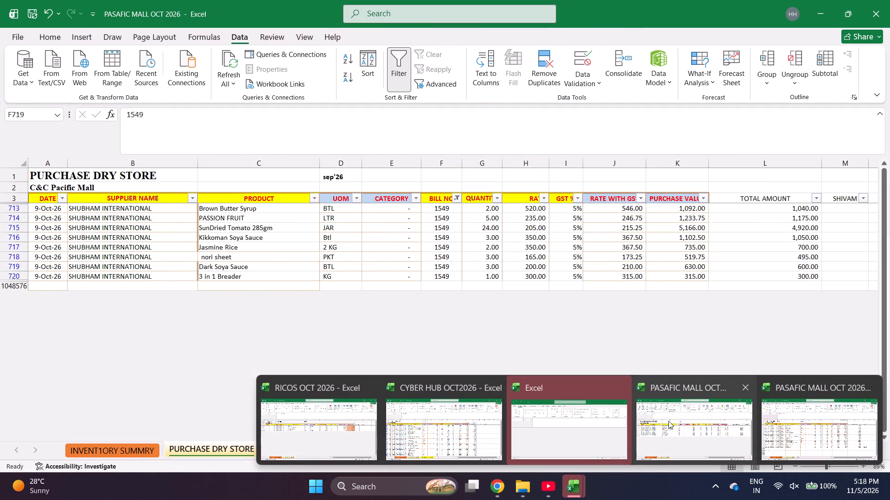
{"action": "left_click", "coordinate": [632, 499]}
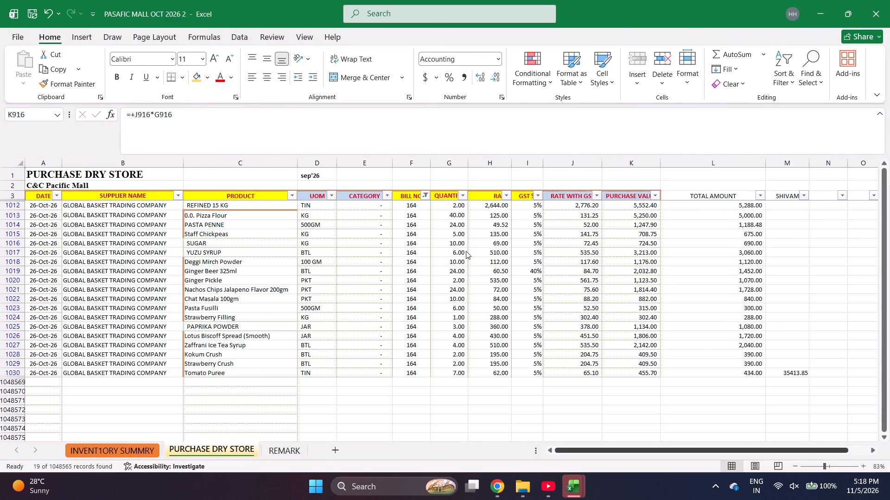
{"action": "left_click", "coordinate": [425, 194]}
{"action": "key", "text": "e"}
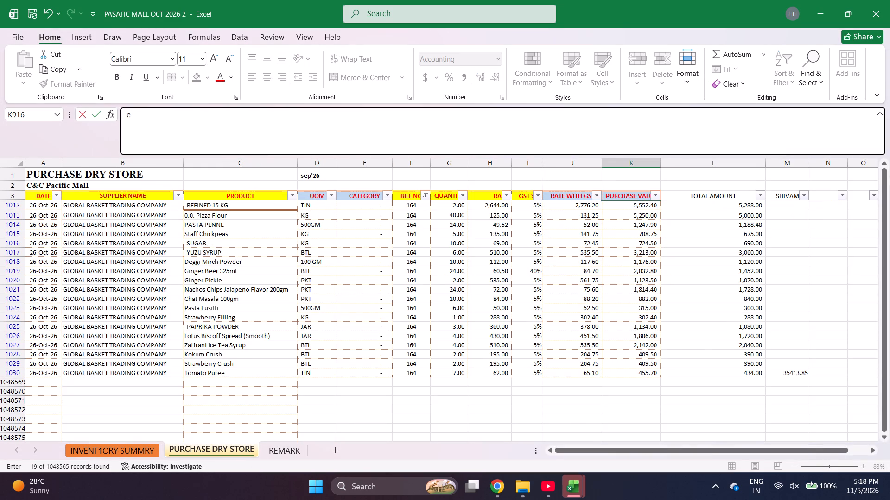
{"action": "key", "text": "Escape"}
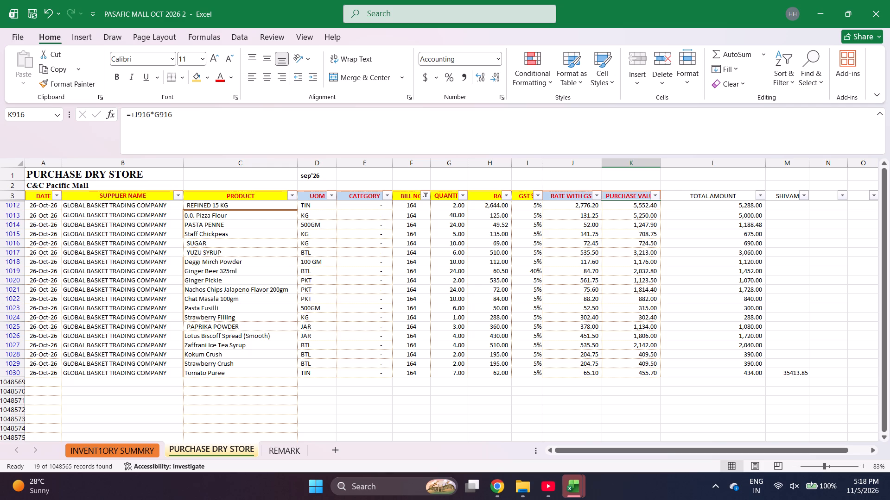
Reapply the bill number filter for 164 and select the purchase value of its first line, REFINED 15 KG.
{"action": "left_click", "coordinate": [425, 195]}
{"action": "key", "text": "e"}
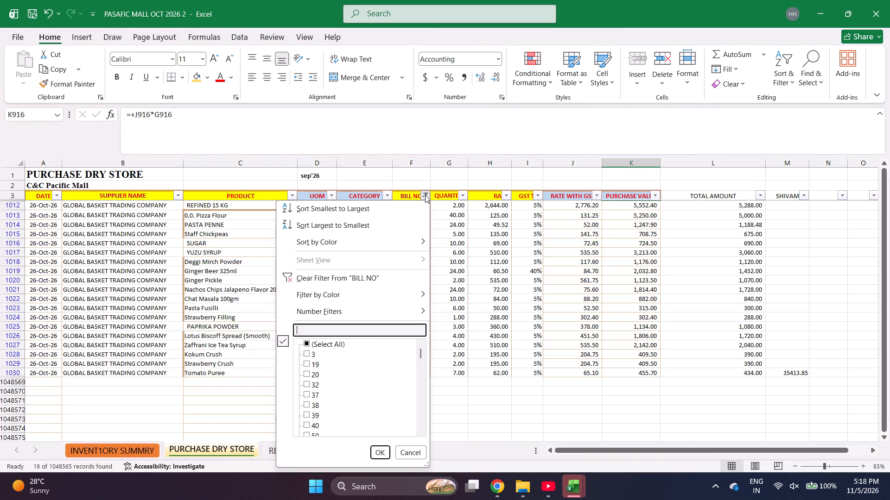
{"action": "type", "text": "164"}
{"action": "key", "text": "Return"}
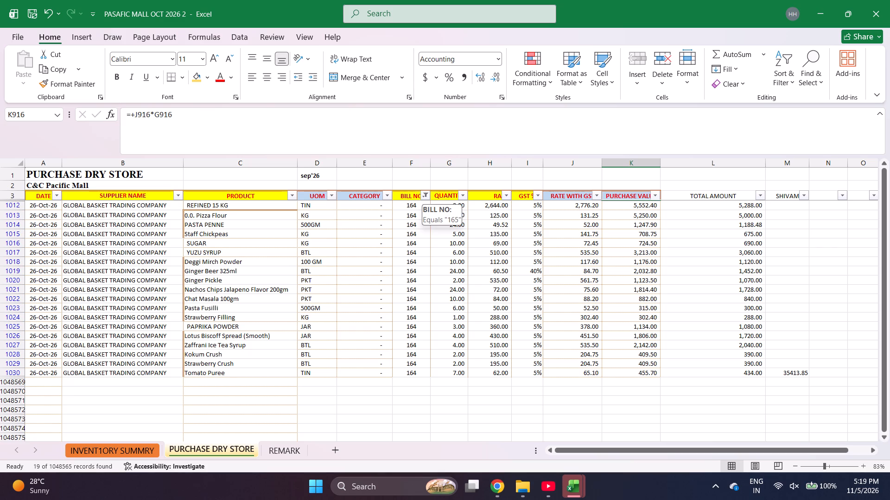
{"action": "left_click", "coordinate": [634, 208]}
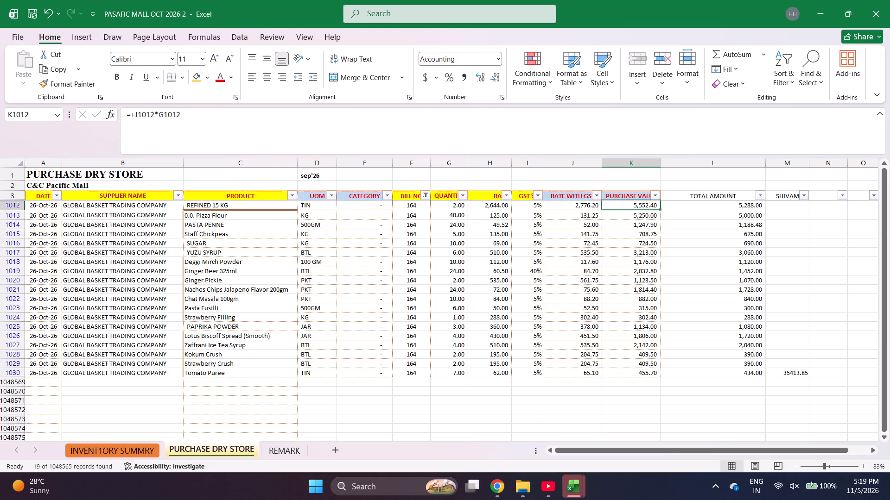
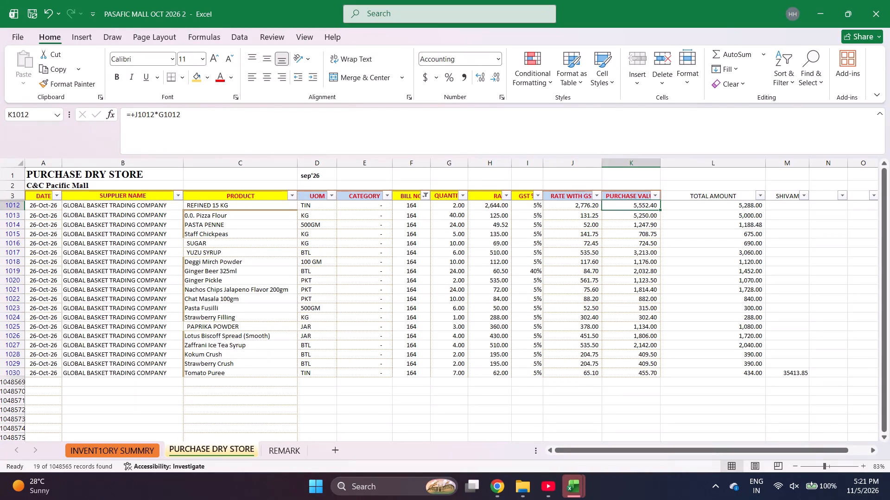
Filter the dry store purchase list by bill number 172 and select the purchase value of its first line, Kikkoman Soya Sauce.
{"action": "left_click", "coordinate": [428, 194]}
{"action": "key", "text": "e"}
{"action": "type", "text": "172"}
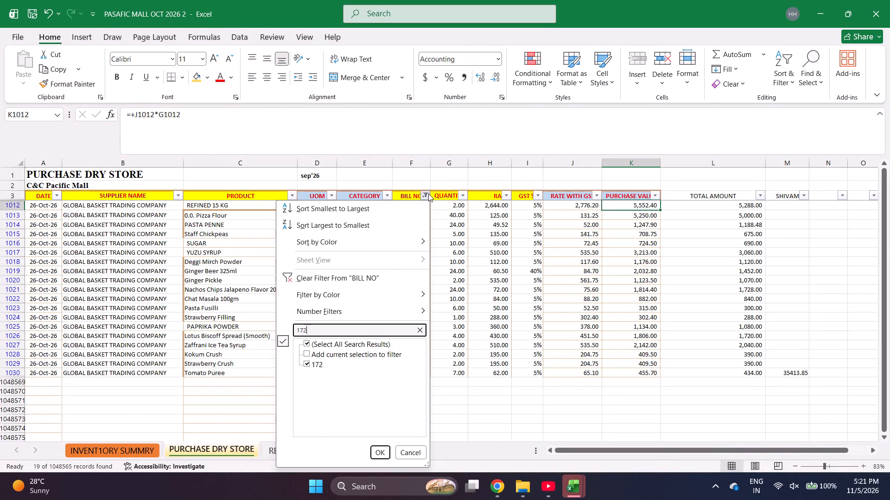
{"action": "key", "text": "Return"}
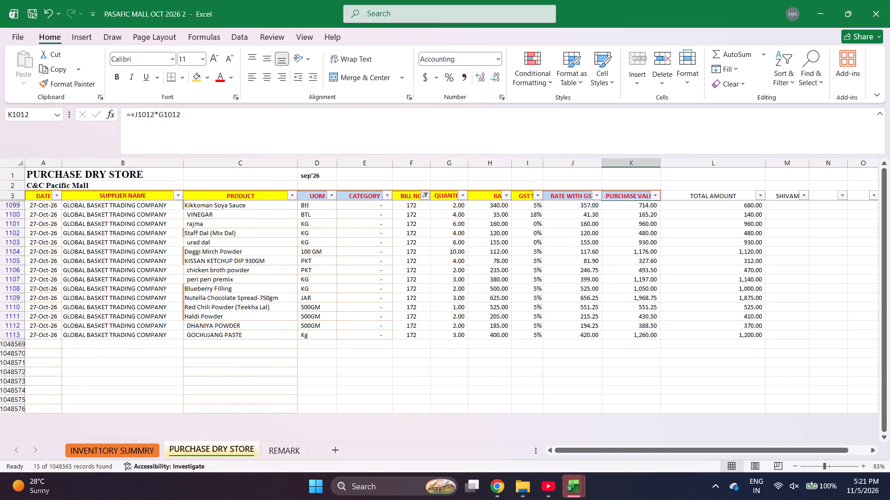
{"action": "left_click", "coordinate": [653, 205]}
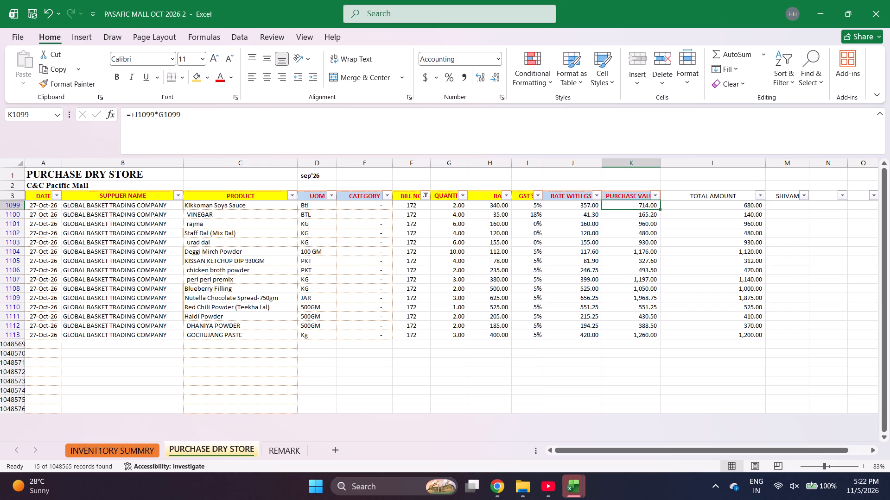
Filter the dry store purchase list to bill numbers containing 174 and review the matching purchase lines.
{"action": "left_click", "coordinate": [426, 196]}
{"action": "key", "text": "e"}
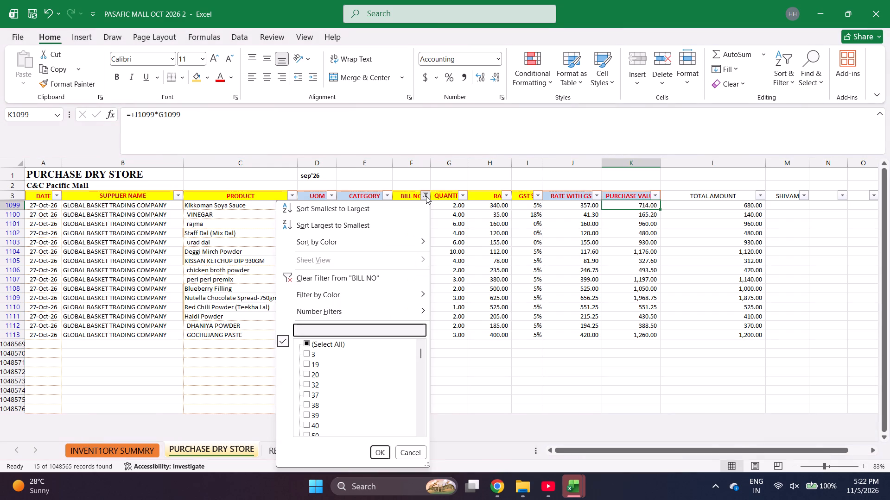
{"action": "type", "text": "174"}
{"action": "key", "text": "Return"}
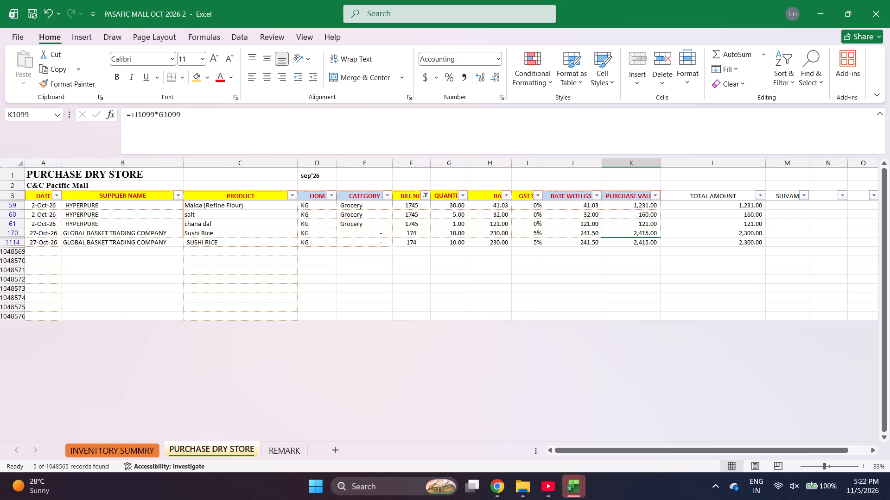
Filter the dry store purchase list by bill number 173 and review its purchase lines.
{"action": "left_click", "coordinate": [427, 194]}
{"action": "type", "text": "173"}
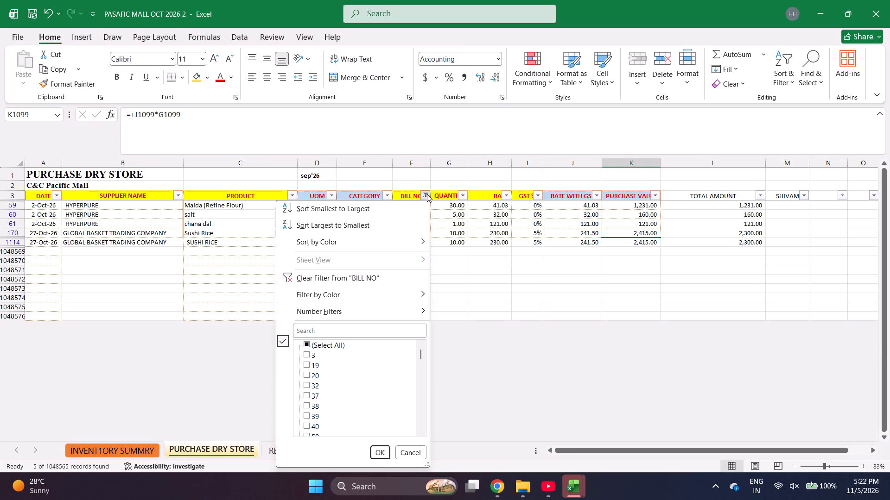
{"action": "key", "text": "e"}
{"action": "type", "text": "173"}
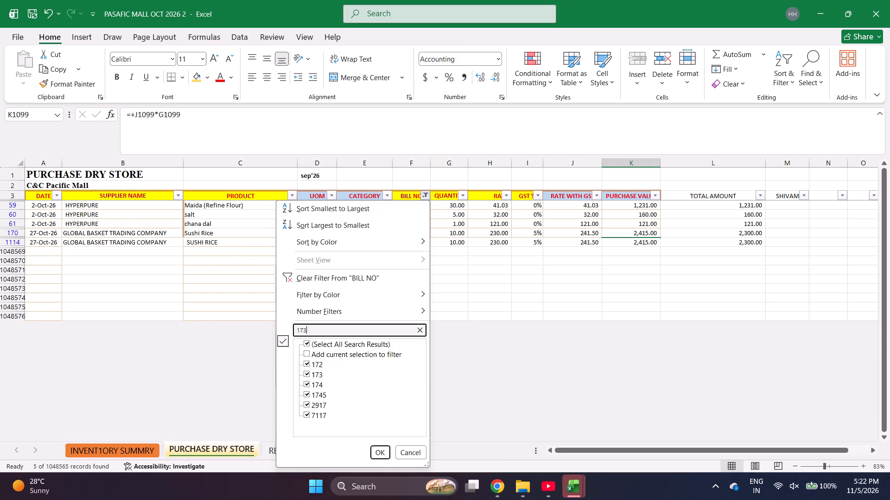
{"action": "key", "text": "Return"}
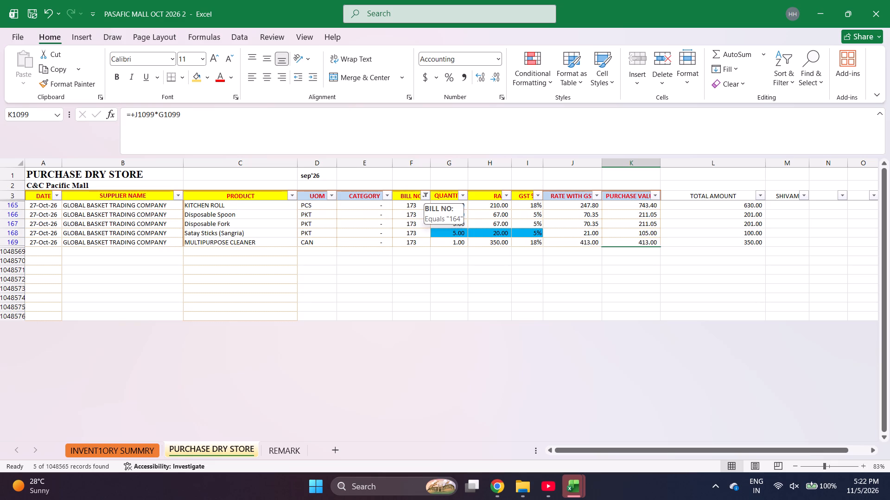
Filter the dry store purchase list by bill number 187 and select all its purchase values to check their sum.
{"action": "left_click", "coordinate": [427, 194]}
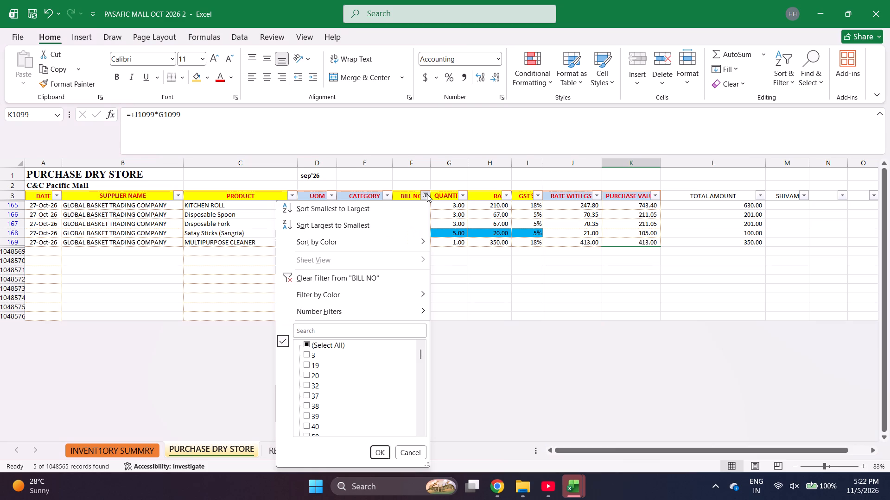
{"action": "left_click", "coordinate": [427, 194]}
{"action": "left_click", "coordinate": [427, 194]}
{"action": "key", "text": "e"}
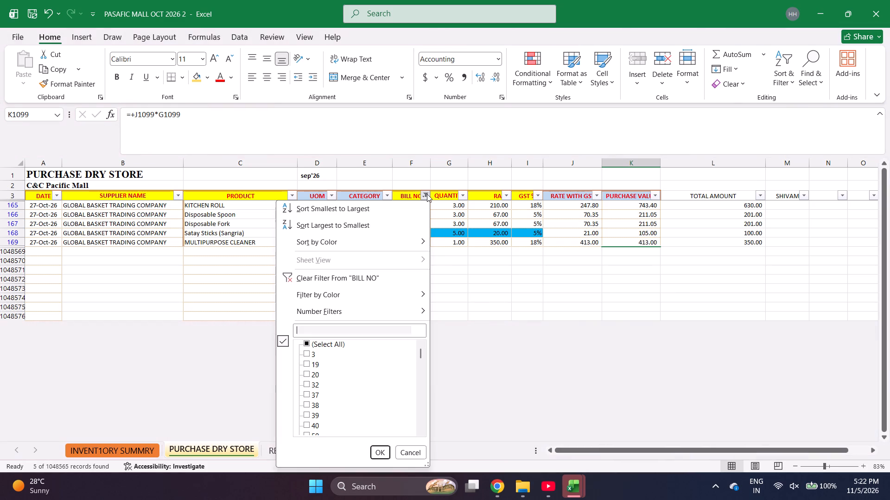
{"action": "type", "text": "187"}
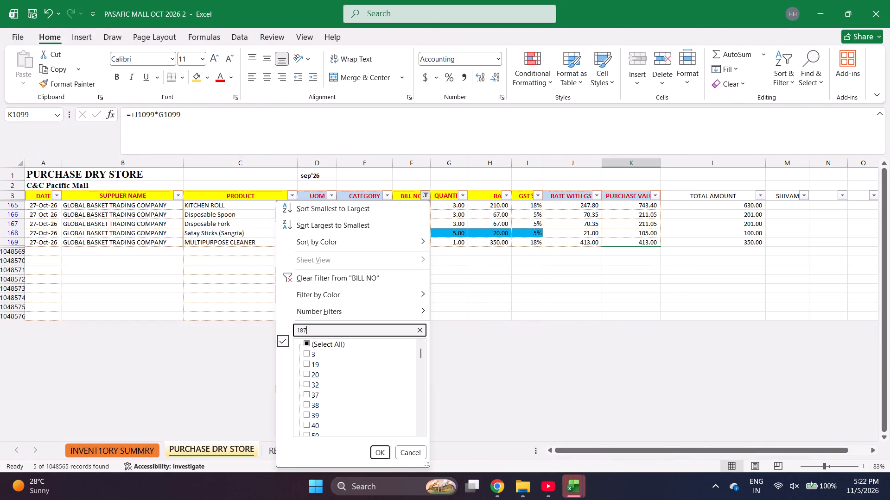
{"action": "key", "text": "Return"}
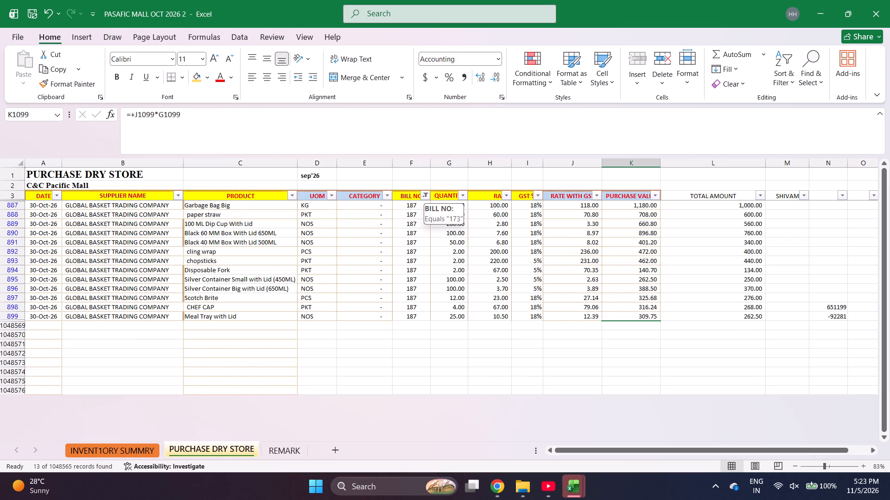
{"action": "left_click_drag", "start_coordinate": [620, 202], "coordinate": [628, 318]}
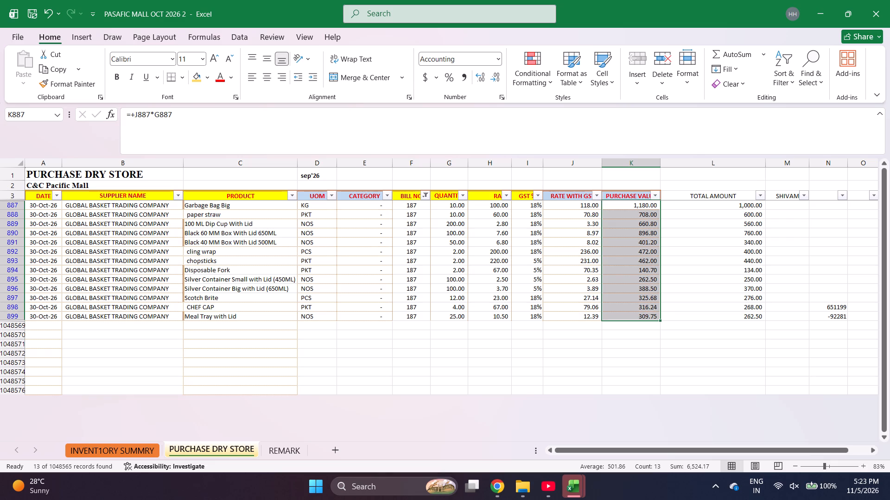
Filter the dry store purchase list by bill number 180 and select all its purchase values to check their sum.
{"action": "left_click", "coordinate": [427, 194]}
{"action": "key", "text": "e"}
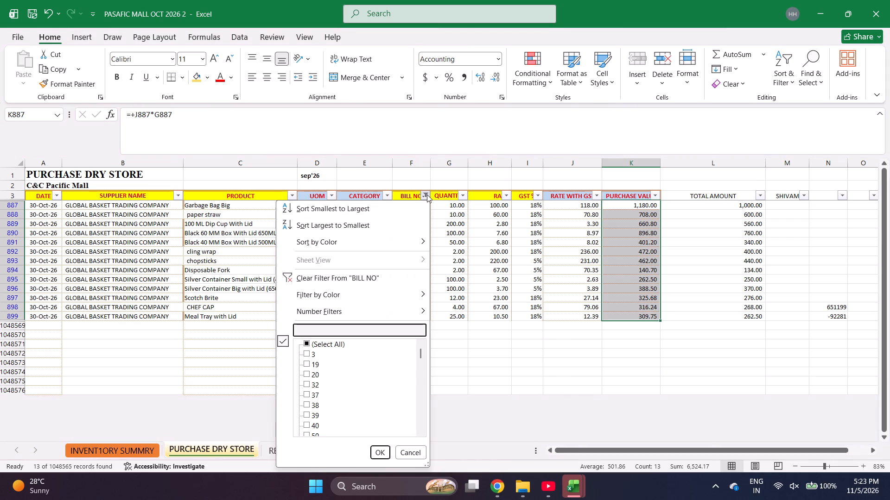
{"action": "type", "text": "180"}
{"action": "key", "text": "Return"}
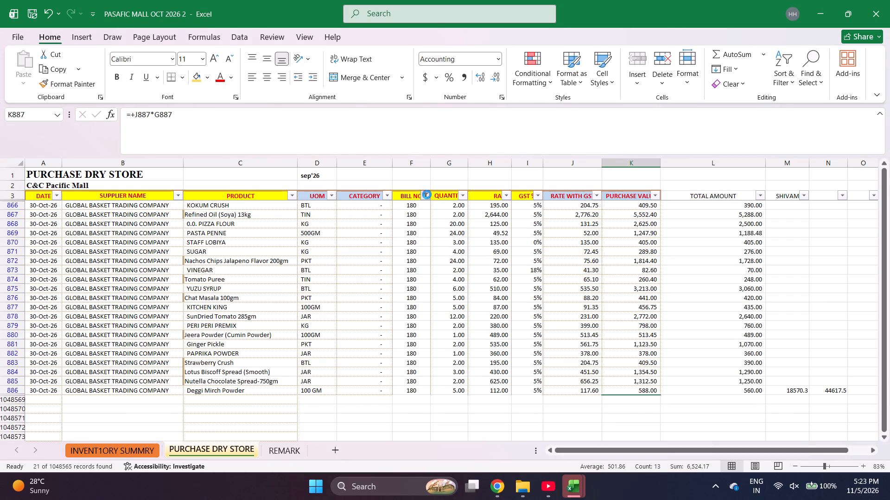
{"action": "left_click_drag", "start_coordinate": [651, 205], "coordinate": [645, 333]}
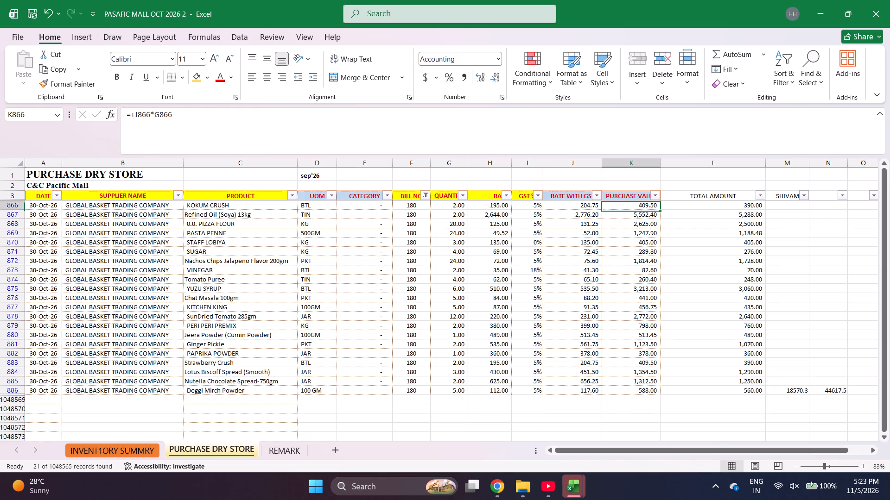
{"action": "left_click_drag", "start_coordinate": [645, 333], "coordinate": [655, 404]}
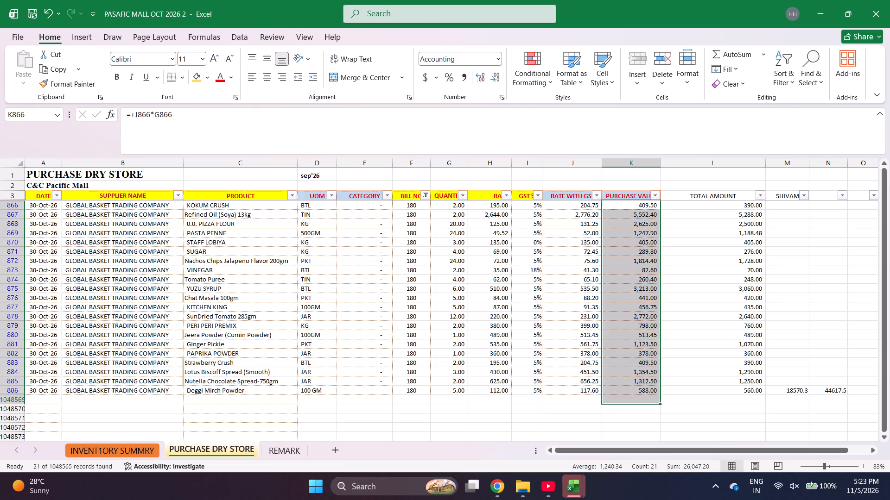
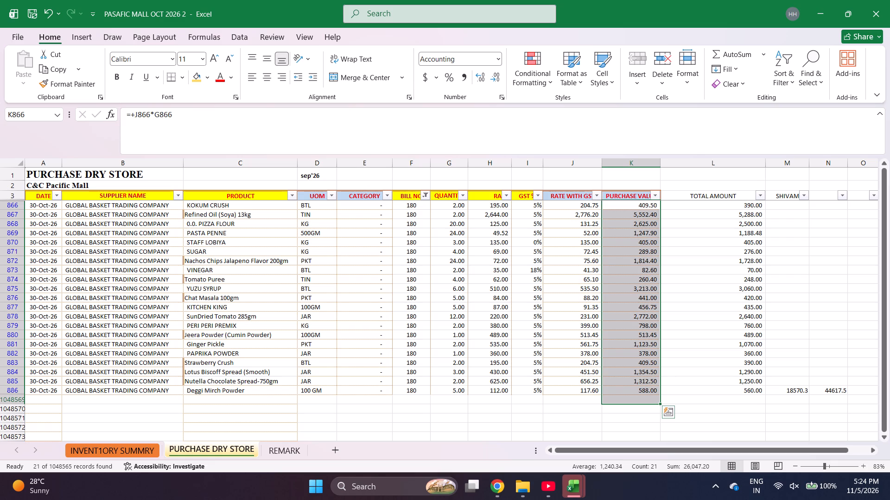
Filter the dry store purchase list to bill numbers containing 54.
{"action": "left_click", "coordinate": [424, 193]}
{"action": "key", "text": "e"}
{"action": "type", "text": "54"}
{"action": "key", "text": "Return"}
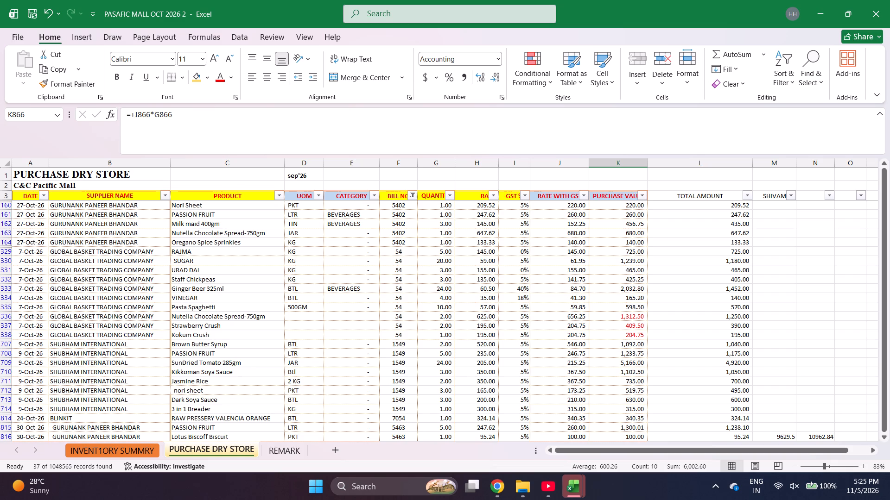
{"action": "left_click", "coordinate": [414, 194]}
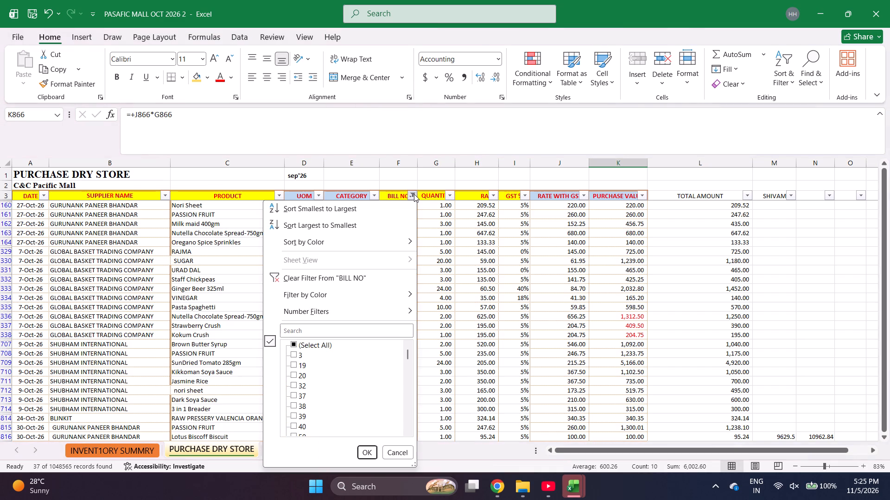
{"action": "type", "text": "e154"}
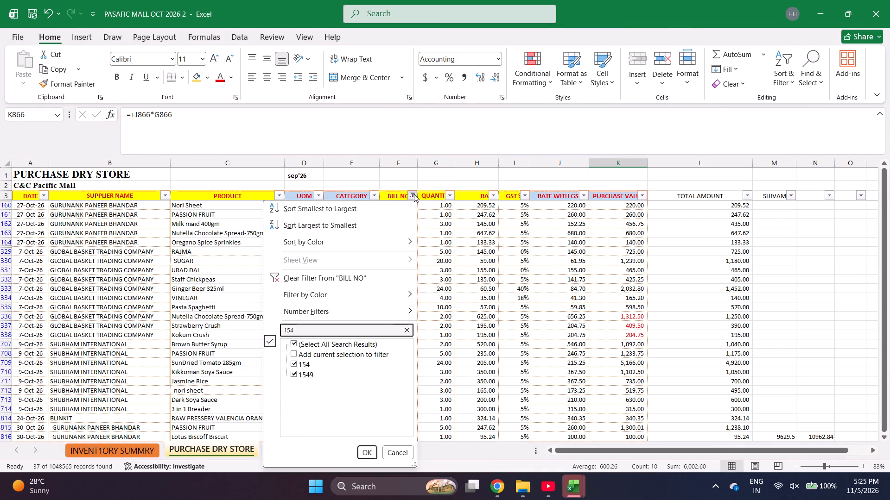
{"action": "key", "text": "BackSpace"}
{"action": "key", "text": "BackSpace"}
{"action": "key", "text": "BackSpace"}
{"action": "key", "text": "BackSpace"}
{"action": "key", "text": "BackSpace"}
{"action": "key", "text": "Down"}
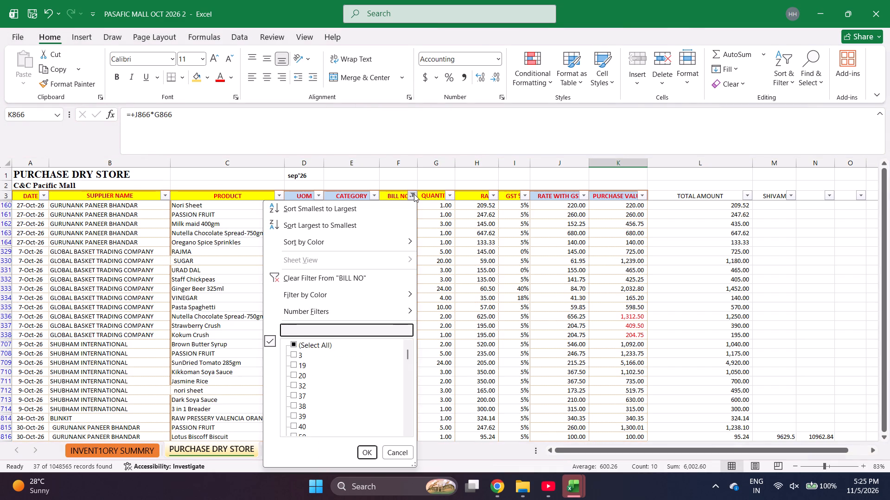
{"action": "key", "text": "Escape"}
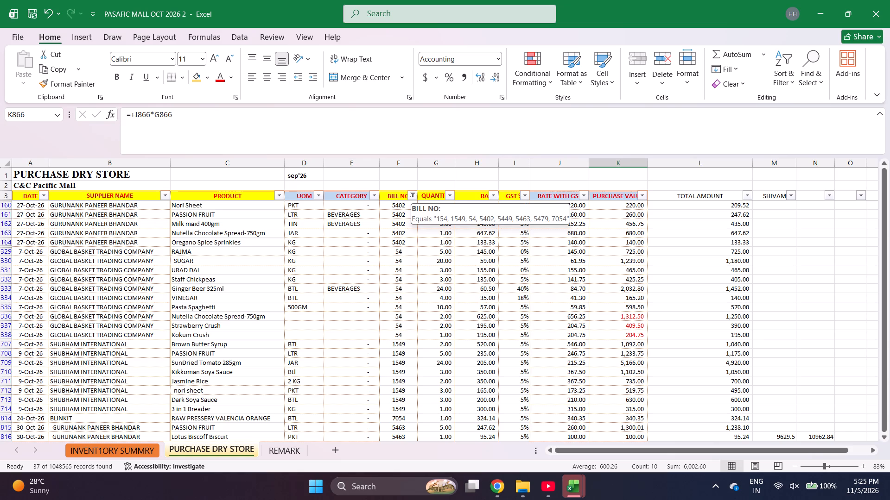
Select all purchase values of Global Basket Trading Company's bill 54, from Rajma to Kokum Crush, to check their sum.
{"action": "left_click", "coordinate": [623, 254]}
{"action": "scroll", "coordinate": [623, 254], "scroll_direction": "down", "scroll_amount": 1}
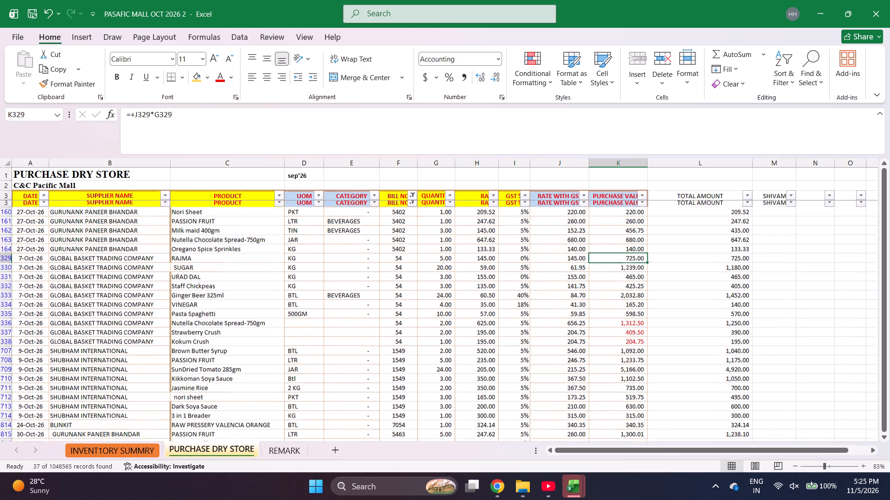
{"action": "scroll", "coordinate": [623, 254], "scroll_direction": "down", "scroll_amount": 1}
{"action": "scroll", "coordinate": [623, 254], "scroll_direction": "up", "scroll_amount": 2}
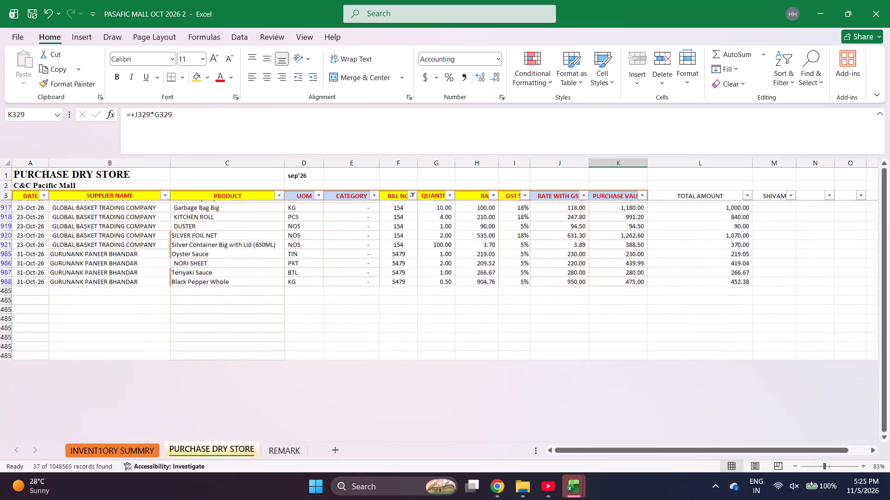
{"action": "scroll", "coordinate": [623, 254], "scroll_direction": "up", "scroll_amount": 2}
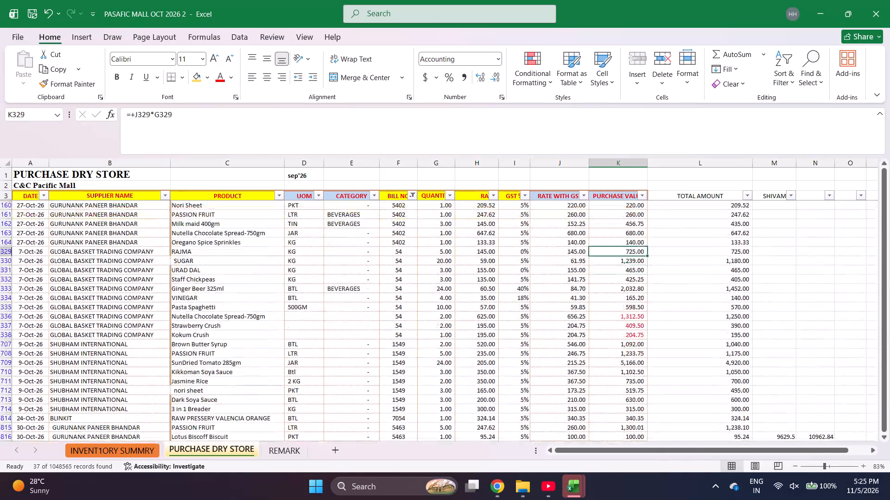
{"action": "key", "text": "shift+Down"}
{"action": "key", "text": "shift+Down"}
{"action": "key", "text": "shift+Down"}
{"action": "key", "text": "shift+Down"}
{"action": "key", "text": "shift+Down"}
{"action": "key", "text": "shift+Down"}
{"action": "key", "text": "shift+Down"}
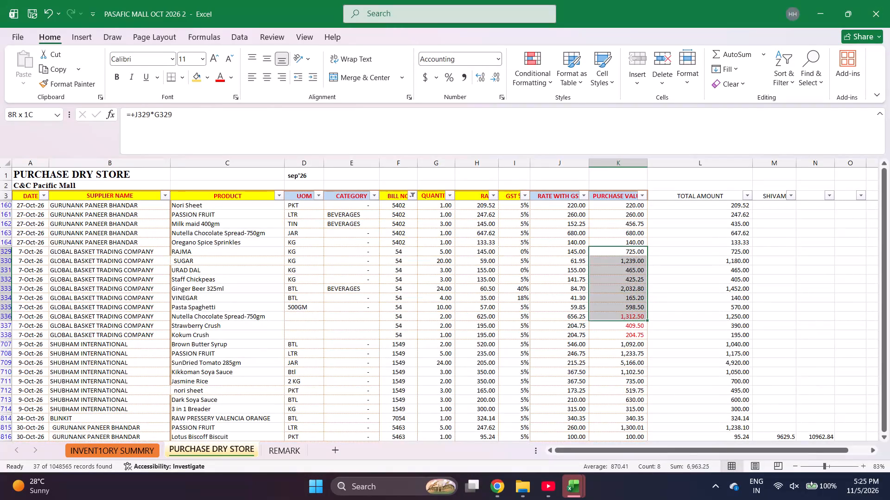
{"action": "key", "text": "shift+Left"}
{"action": "key", "text": "shift+Left"}
{"action": "key", "text": "shift+Left"}
{"action": "key", "text": "shift+Left"}
{"action": "key", "text": "shift+Left"}
{"action": "key", "text": "shift+Left"}
{"action": "key", "text": "shift+Down"}
{"action": "key", "text": "shift+Down"}
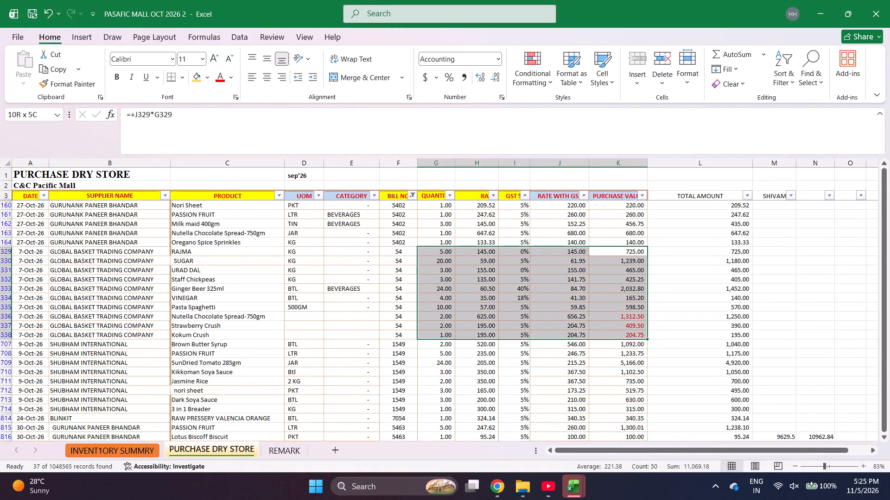
{"action": "key", "text": "shift+Right"}
{"action": "key", "text": "shift+Right"}
{"action": "key", "text": "shift+Right"}
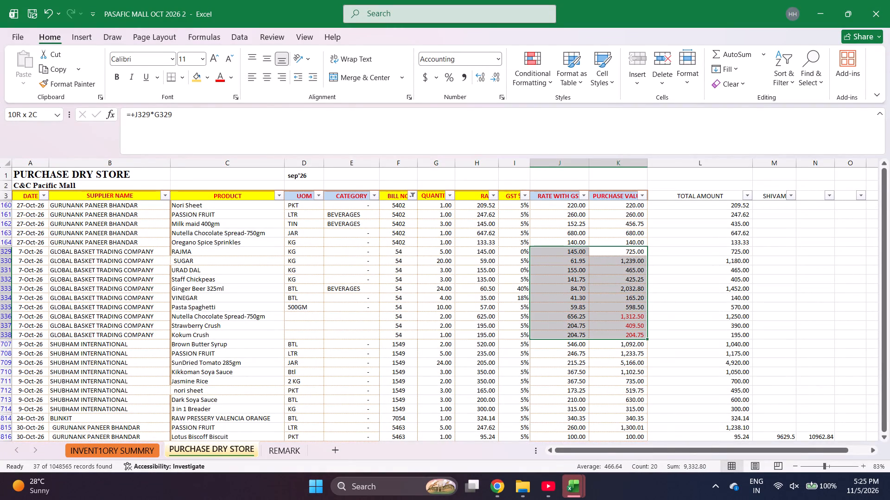
{"action": "key", "text": "shift+Right"}
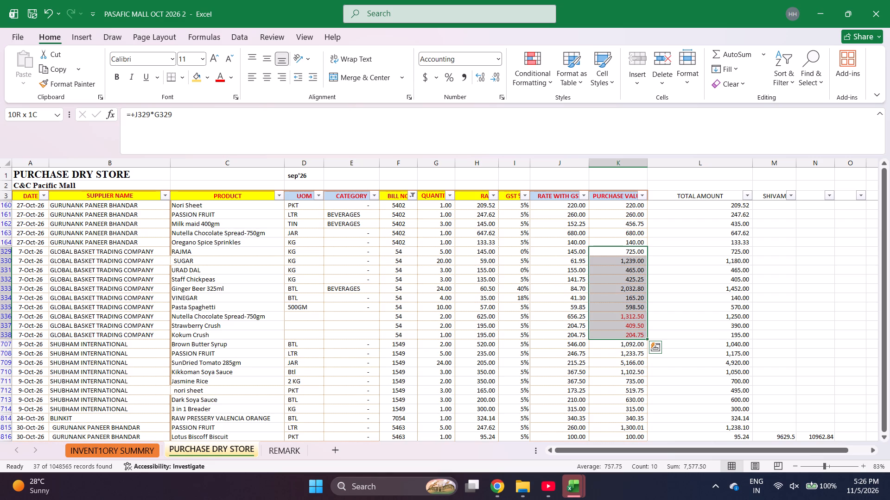
Search the product filter for "coco" among the filtered purchase lines.
{"action": "scroll", "coordinate": [521, 428], "scroll_direction": "down", "scroll_amount": 1}
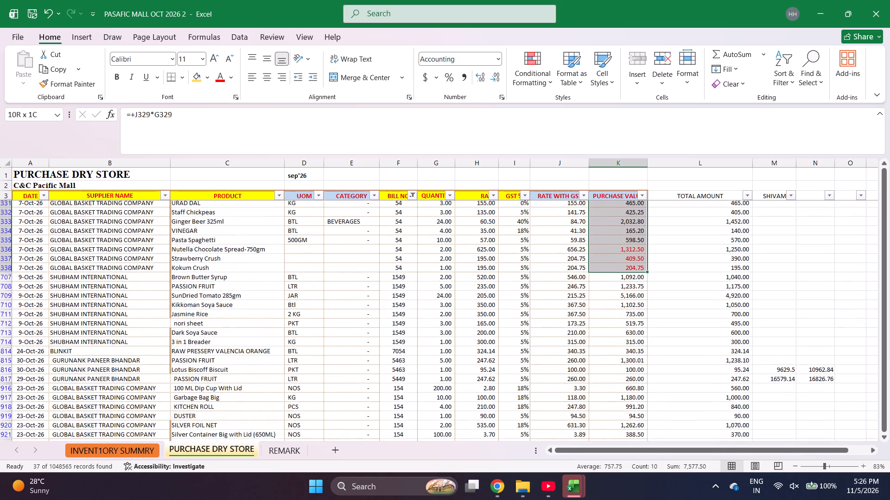
{"action": "scroll", "coordinate": [521, 428], "scroll_direction": "down", "scroll_amount": 1}
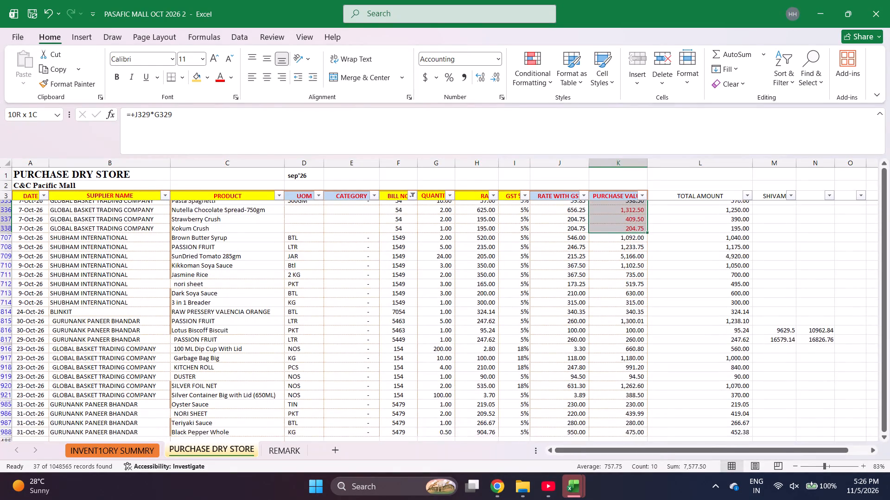
{"action": "scroll", "coordinate": [521, 428], "scroll_direction": "down", "scroll_amount": 1}
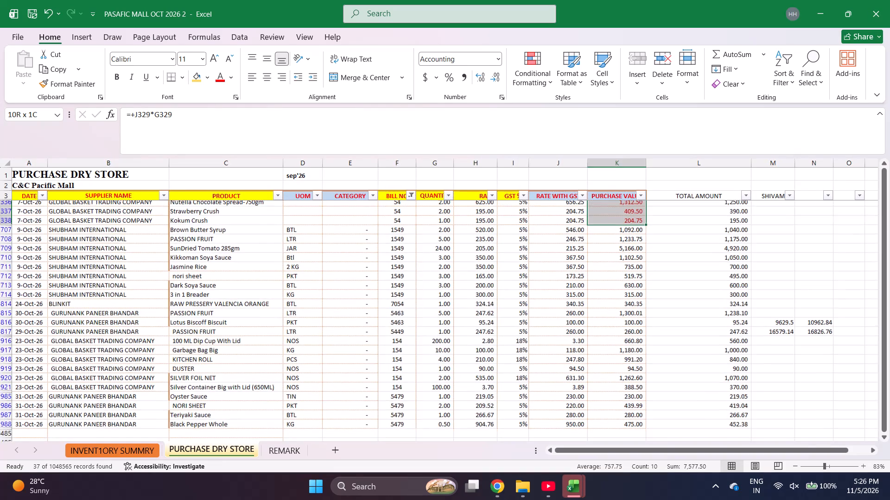
{"action": "left_click", "coordinate": [292, 195]}
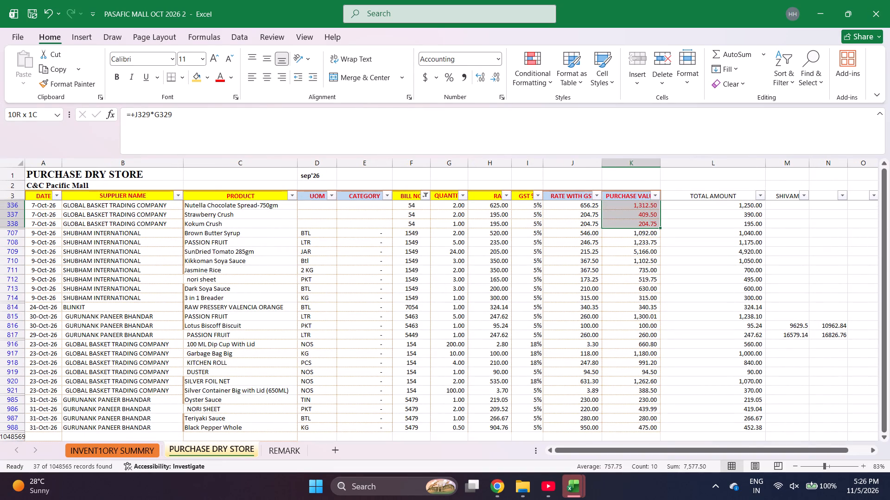
{"action": "key", "text": "e"}
{"action": "type", "text": "coco"}
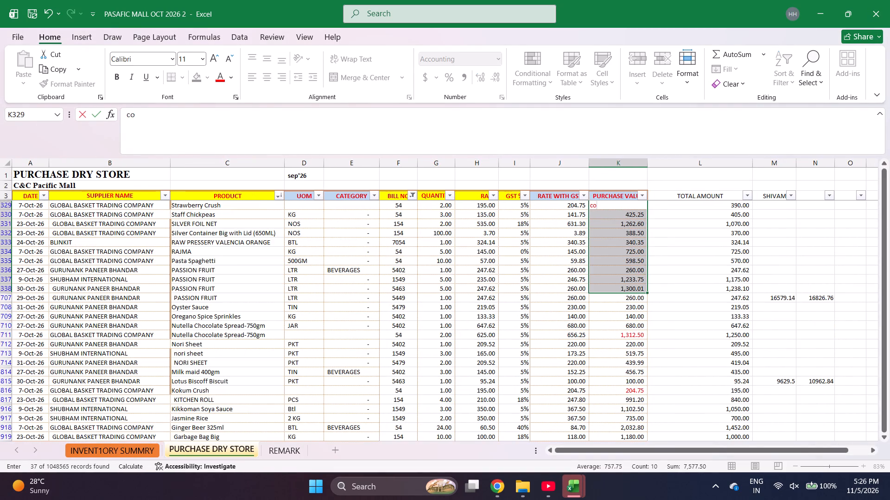
{"action": "key", "text": "ctrl+z"}
{"action": "key", "text": "Escape"}
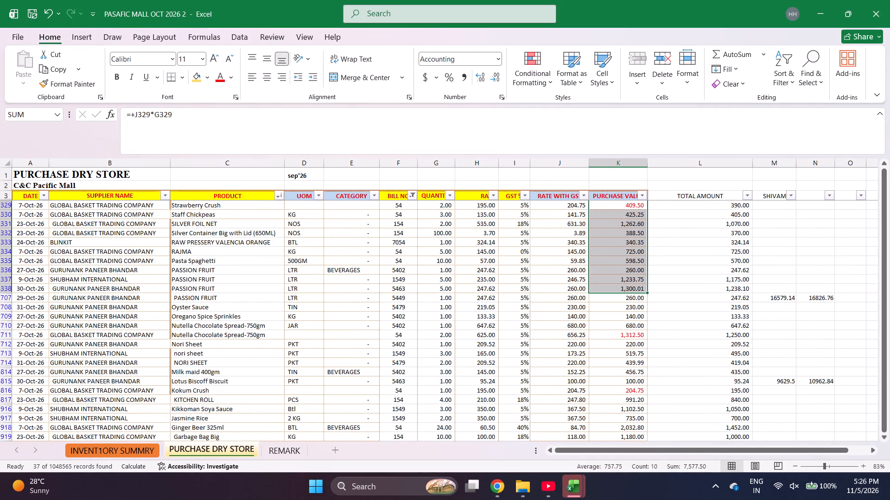
{"action": "scroll", "coordinate": [150, 261], "scroll_direction": "up", "scroll_amount": 1}
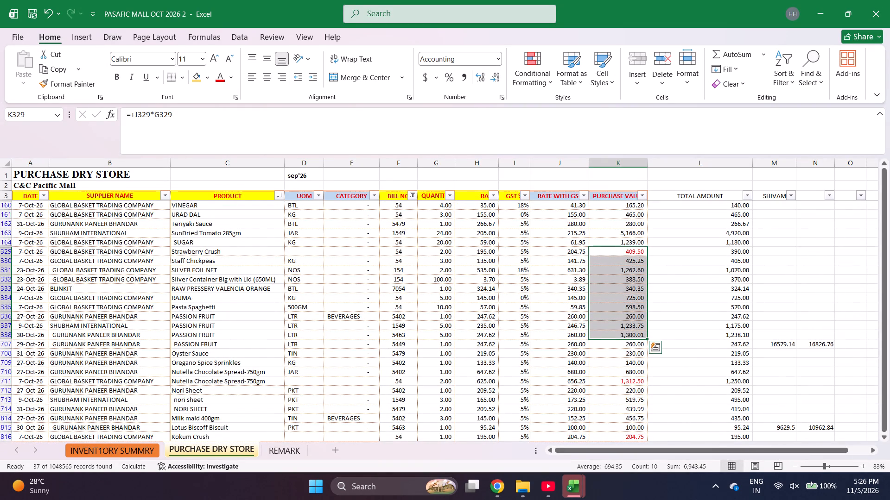
{"action": "left_click", "coordinate": [278, 196]}
{"action": "key", "text": "e"}
{"action": "type", "text": "coco"}
{"action": "key", "text": "BackSpace"}
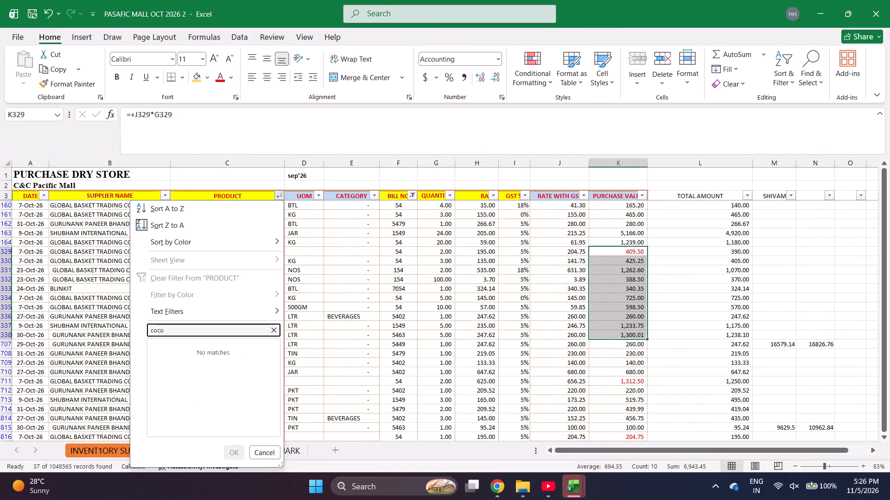
{"action": "key", "text": "BackSpace"}
{"action": "key", "text": "BackSpace"}
{"action": "key", "text": "BackSpace"}
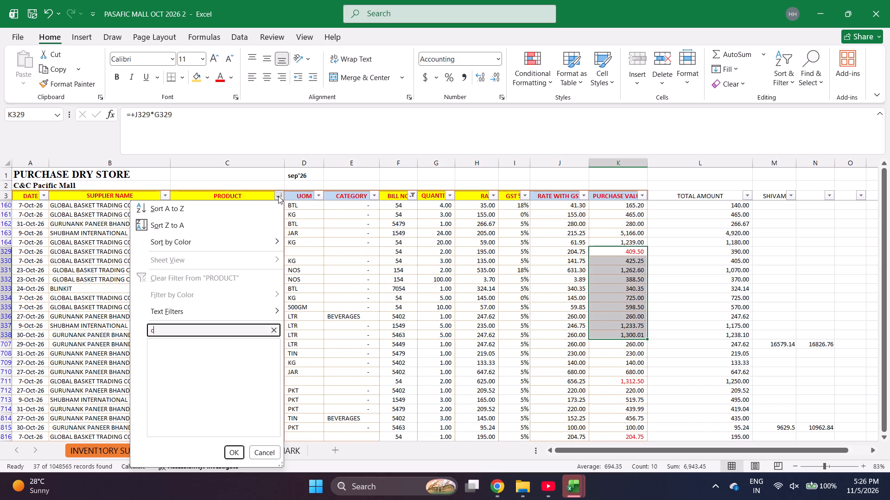
{"action": "key", "text": "BackSpace"}
{"action": "key", "text": "BackSpace"}
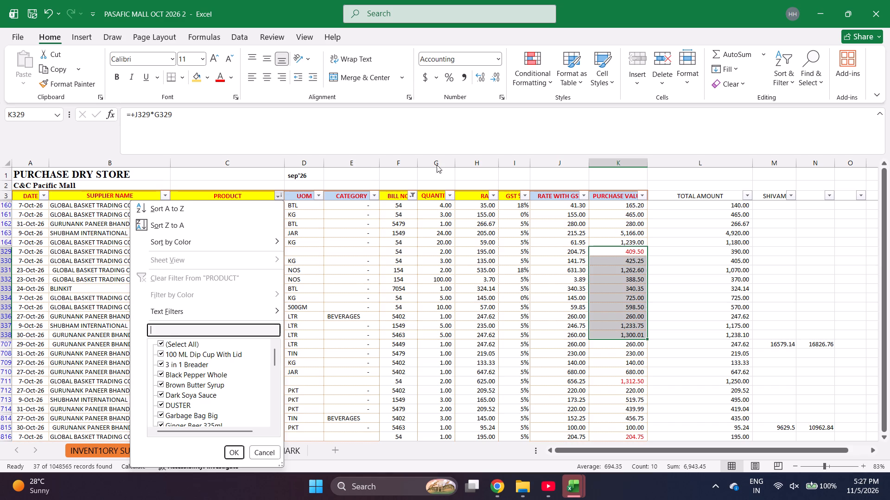
Search the bill number filter for 470.
{"action": "left_click", "coordinate": [414, 192]}
{"action": "key", "text": "e"}
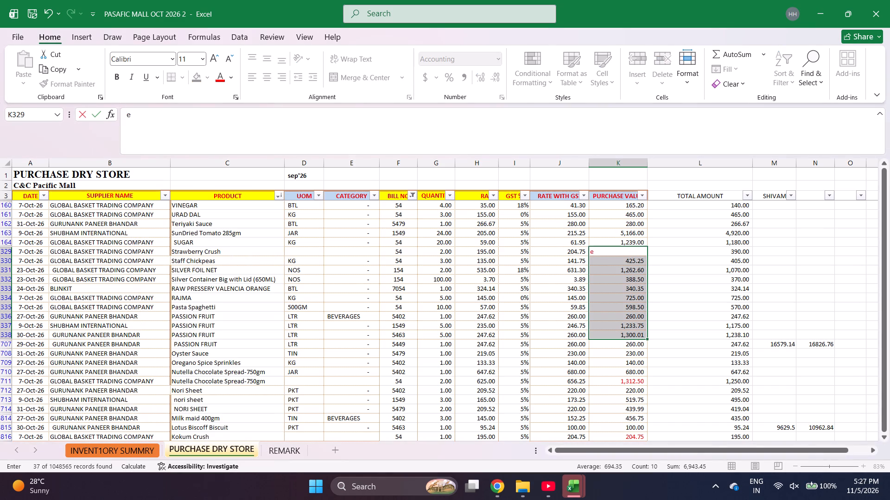
{"action": "key", "text": "Escape"}
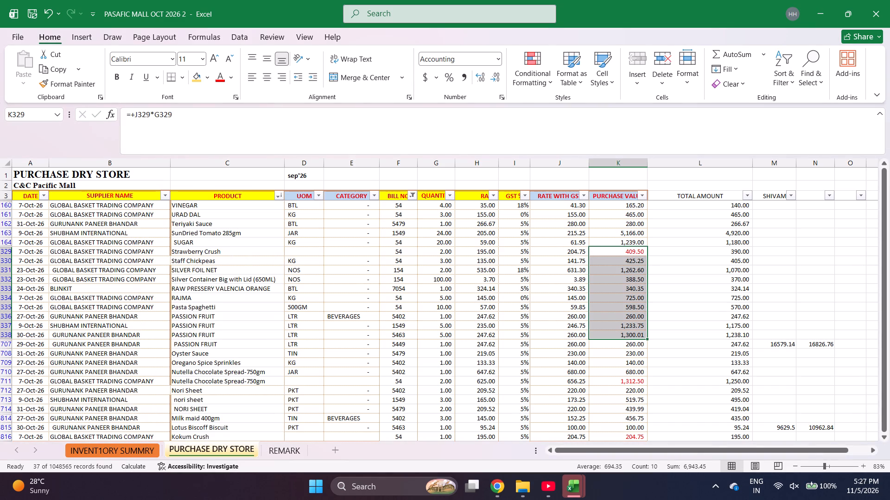
{"action": "left_click", "coordinate": [413, 195]}
{"action": "type", "text": "e7"}
{"action": "key", "text": "Escape"}
{"action": "type", "text": "470"}
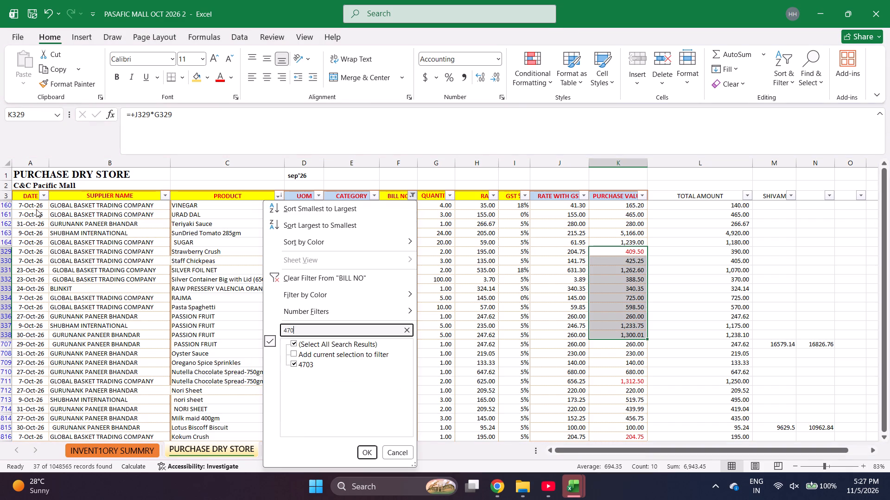
{"action": "left_click", "coordinate": [0, 196]}
Remove the filter from the dry store purchase list and reapply filtering on header row 3.
{"action": "left_click", "coordinate": [0, 196]}
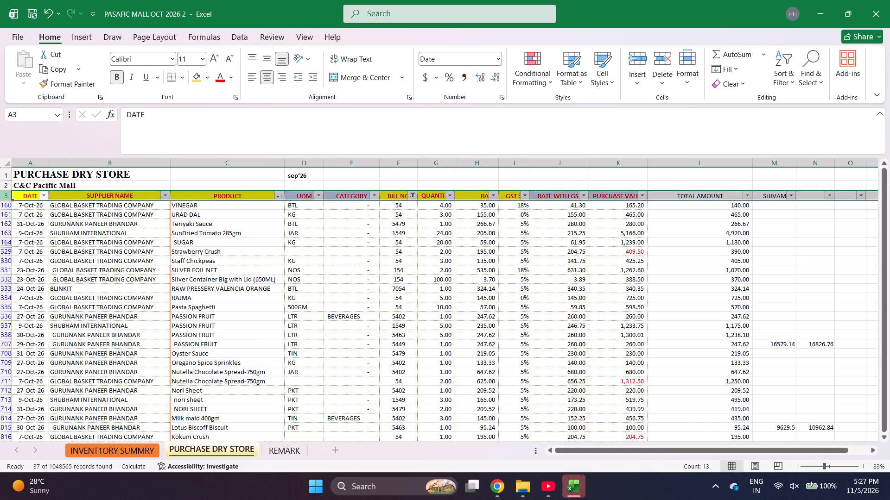
{"action": "type", "text": "at"}
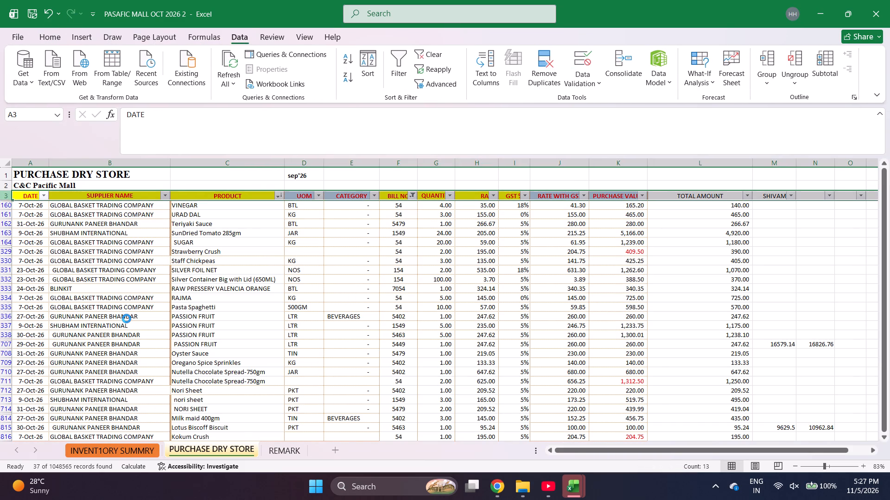
{"action": "scroll", "coordinate": [138, 304], "scroll_direction": "up", "scroll_amount": 1}
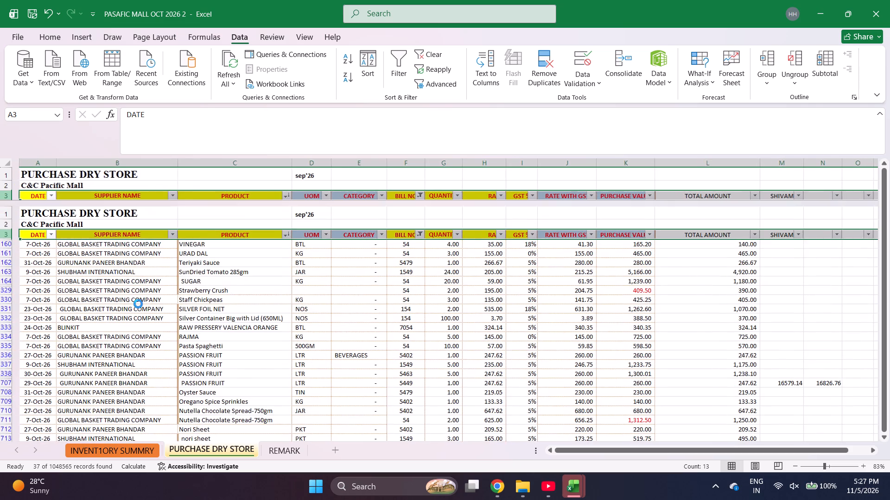
{"action": "scroll", "coordinate": [138, 304], "scroll_direction": "up", "scroll_amount": 1}
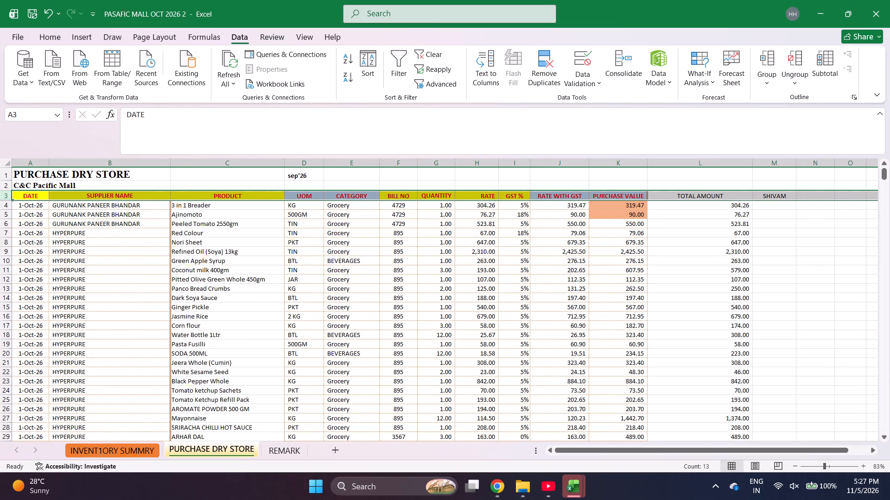
{"action": "left_click", "coordinate": [6, 195]}
{"action": "type", "text": "at"}
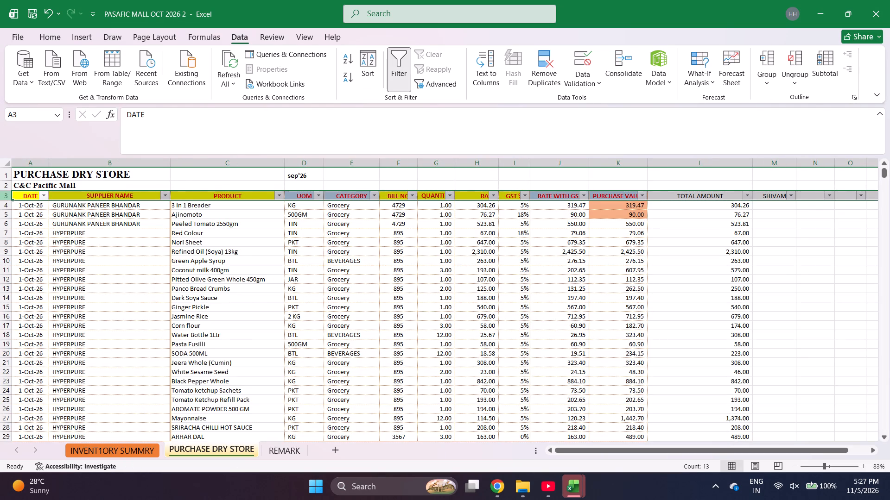
Enter the date 17-Oct-26 in the first empty row below the last dry store purchase line.
{"action": "key", "text": "Return"}
{"action": "key", "text": "Down"}
{"action": "key", "text": "Down"}
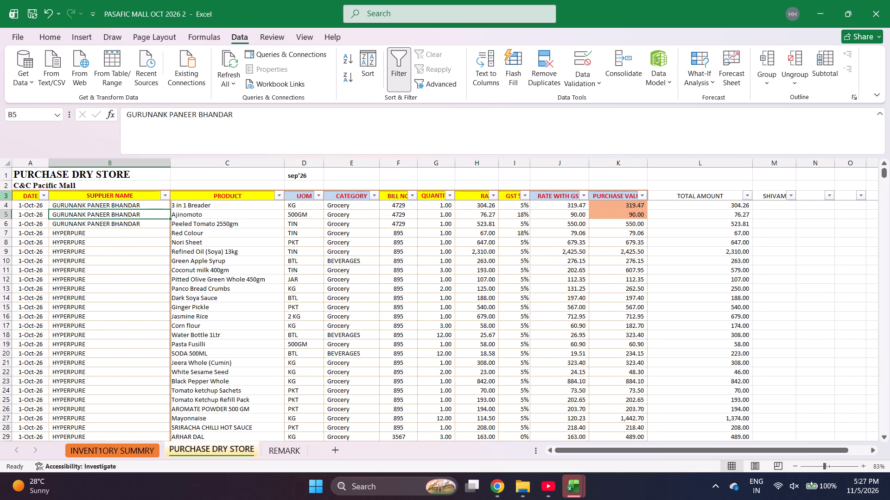
{"action": "key", "text": "ctrl+Down"}
{"action": "key", "text": "Left"}
{"action": "key", "text": "Down"}
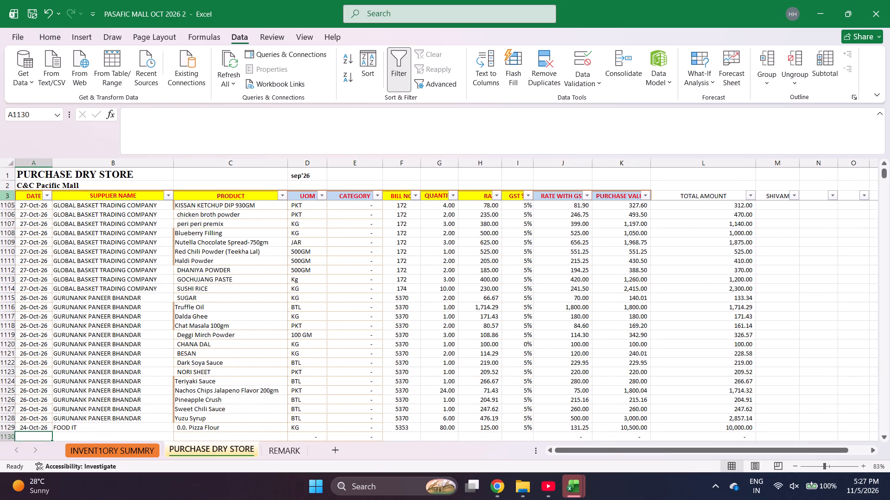
{"action": "type", "text": "10"}
{"action": "key", "text": "minus"}
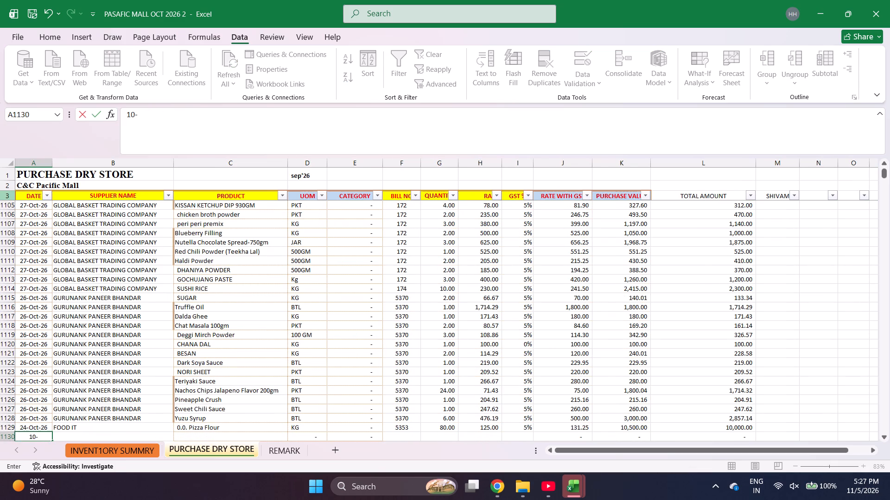
{"action": "type", "text": "17-2026"}
{"action": "key", "text": "Right"}
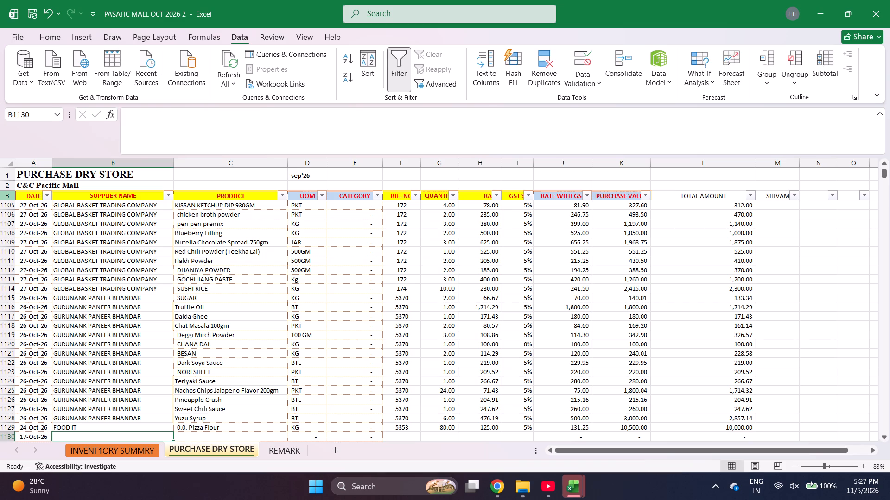
Enter GLOBAL BASKET TRADING COMPANY as the supplier of the new 17-Oct-26 purchase line.
{"action": "type", "text": "glo"}
{"action": "key", "text": "Right"}
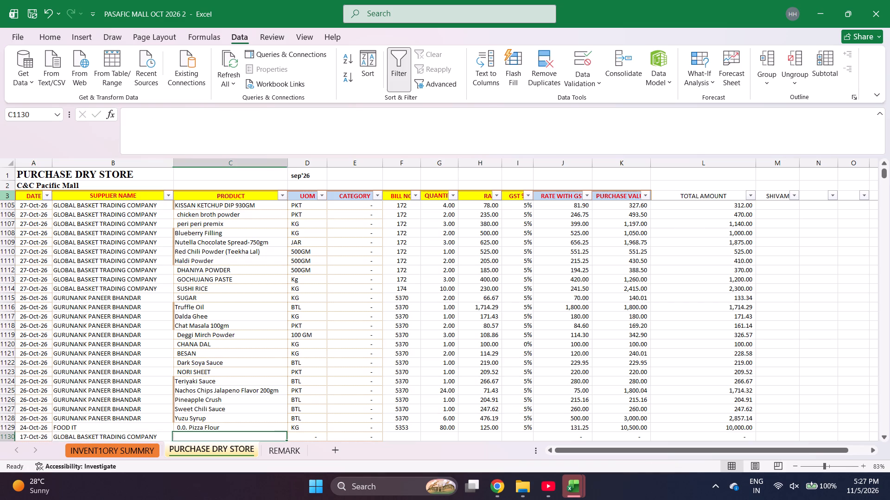
Enter the products DUSTER and SCOTCH BRITE in rows 1130 and 1131 of the purchase list.
{"action": "type", "text": "dus"}
{"action": "key", "text": "BackSpace"}
{"action": "key", "text": "BackSpace"}
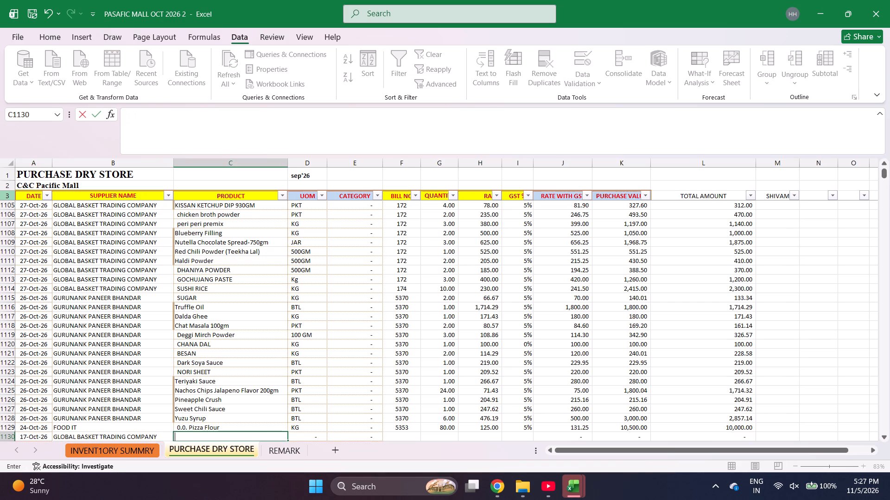
{"action": "key", "text": "BackSpace"}
{"action": "type", "text": "DUSTER"}
{"action": "key", "text": "Return"}
{"action": "type", "text": "SCOTCH BRITE"}
{"action": "key", "text": "Return"}
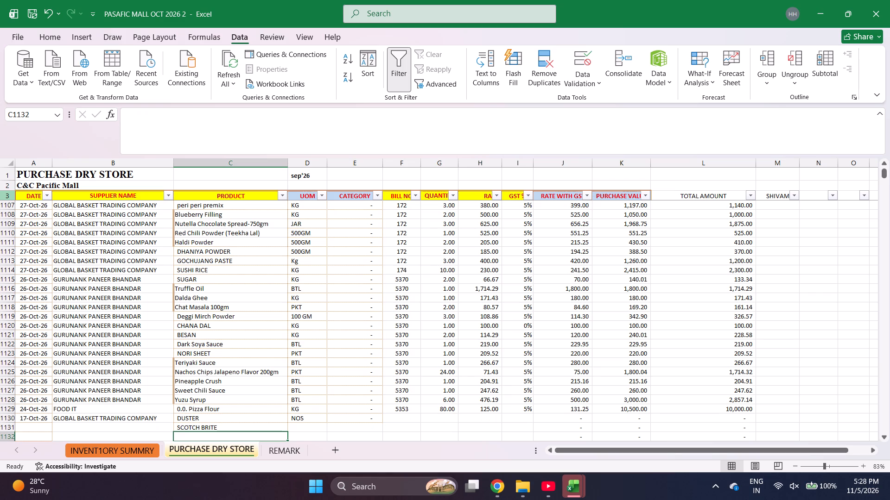
Fill the UOM and category formulas from the DUSTER row down through row 1144.
{"action": "key", "text": "Up"}
{"action": "key", "text": "Up"}
{"action": "key", "text": "Right"}
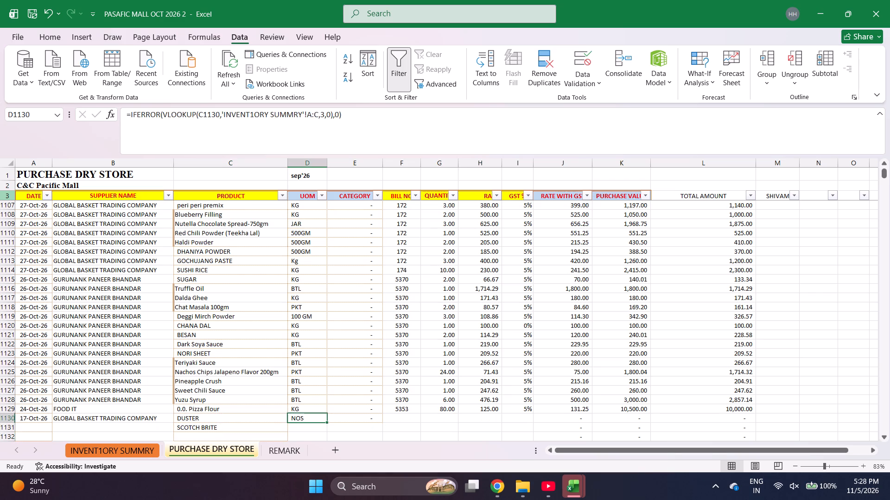
{"action": "key", "text": "shift+Right"}
{"action": "key", "text": "shift+Down"}
{"action": "key", "text": "shift+Down"}
{"action": "key", "text": "shift+Down"}
{"action": "key", "text": "shift+Down"}
{"action": "key", "text": "shift+Down"}
{"action": "key", "text": "shift+Down"}
{"action": "key", "text": "shift+Down"}
{"action": "key", "text": "shift+Down"}
{"action": "key", "text": "shift+Down"}
{"action": "key", "text": "shift+Down"}
{"action": "key", "text": "shift+Down"}
{"action": "key", "text": "shift+Down"}
{"action": "key", "text": "shift+Down"}
{"action": "key", "text": "shift+Down"}
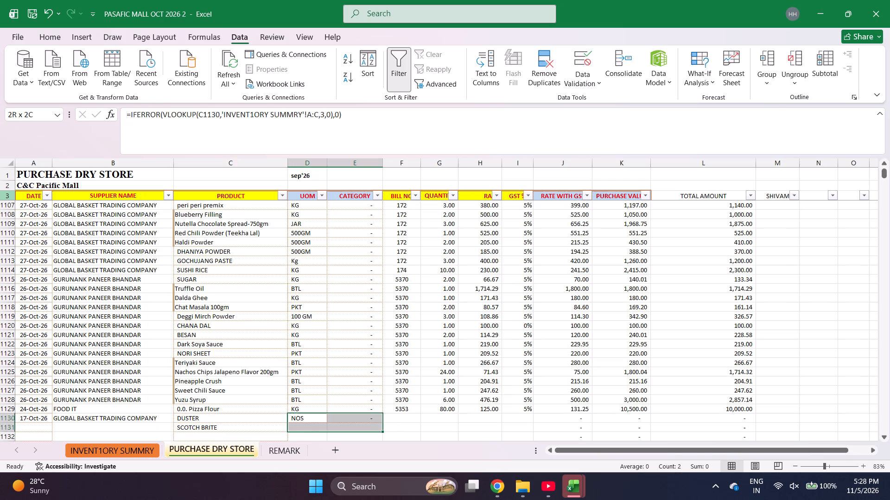
{"action": "key", "text": "ctrl+d"}
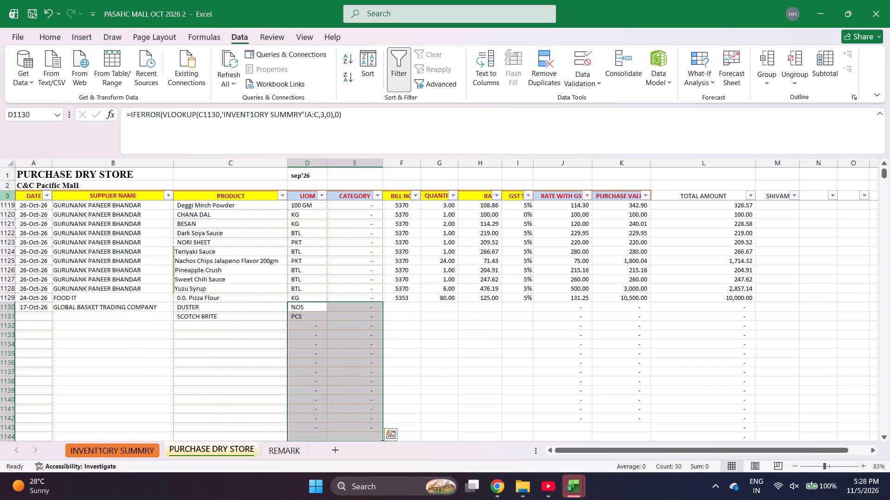
Find White Carry Bag Big/ Nylon in the inventory summary and copy it into the product cell below SCOTCH BRITE.
{"action": "key", "text": "Left"}
{"action": "key", "text": "Down"}
{"action": "key", "text": "Down"}
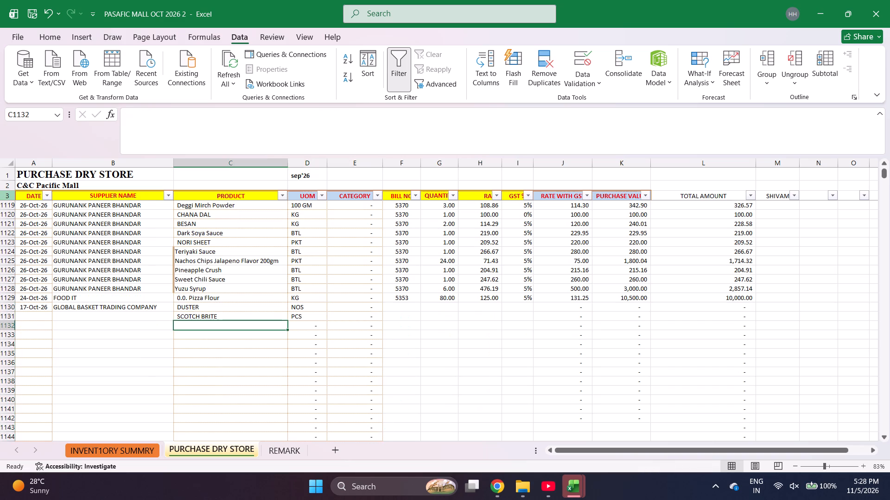
{"action": "key", "text": "ctrl+Page_Up"}
{"action": "key", "text": "ctrl+f"}
{"action": "type", "text": "WHITE C3"}
{"action": "key", "text": "Return"}
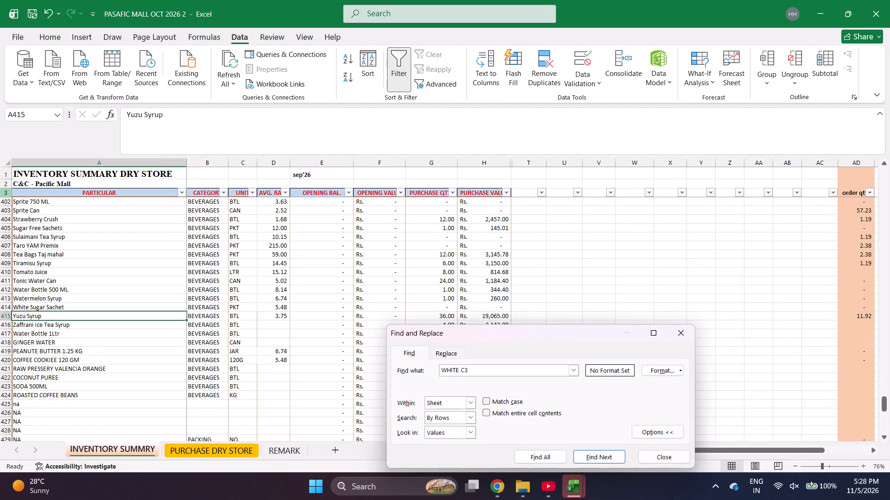
{"action": "key", "text": "Return"}
{"action": "key", "text": "BackSpace"}
{"action": "key", "text": "Return"}
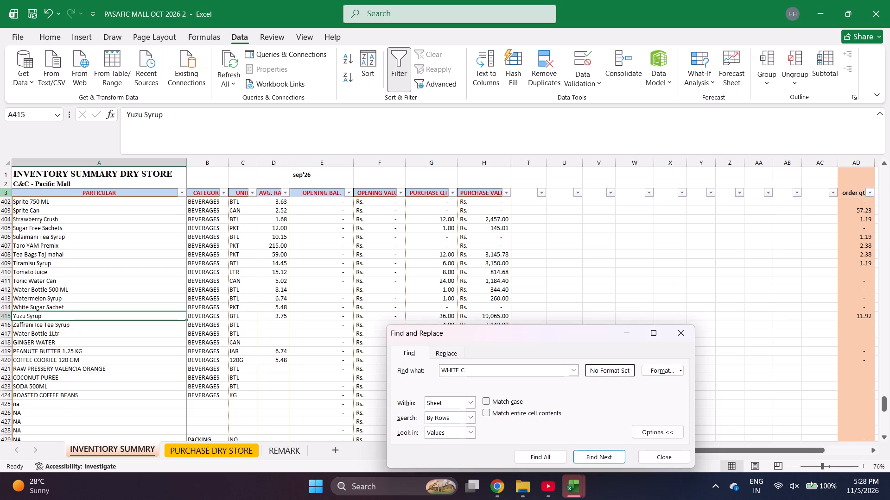
{"action": "key", "text": "Escape"}
{"action": "key", "text": "ctrl+f"}
{"action": "key", "text": "Return"}
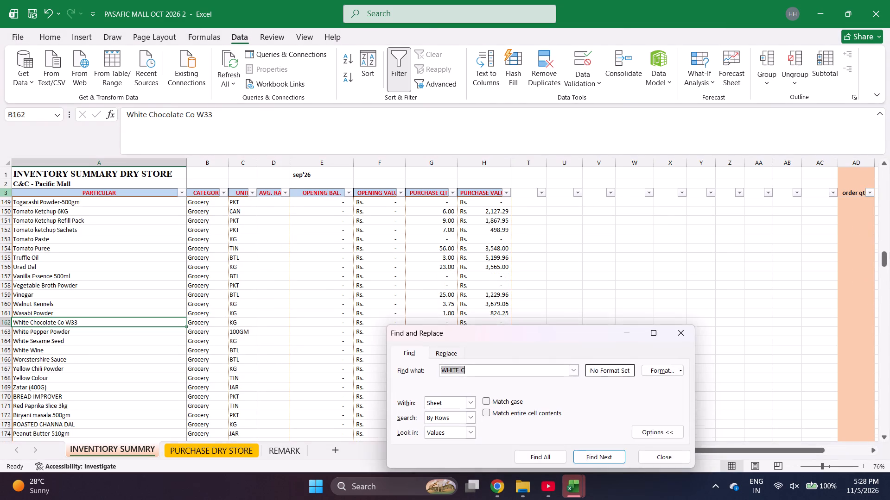
{"action": "key", "text": "Escape"}
{"action": "key", "text": "ctrl+c"}
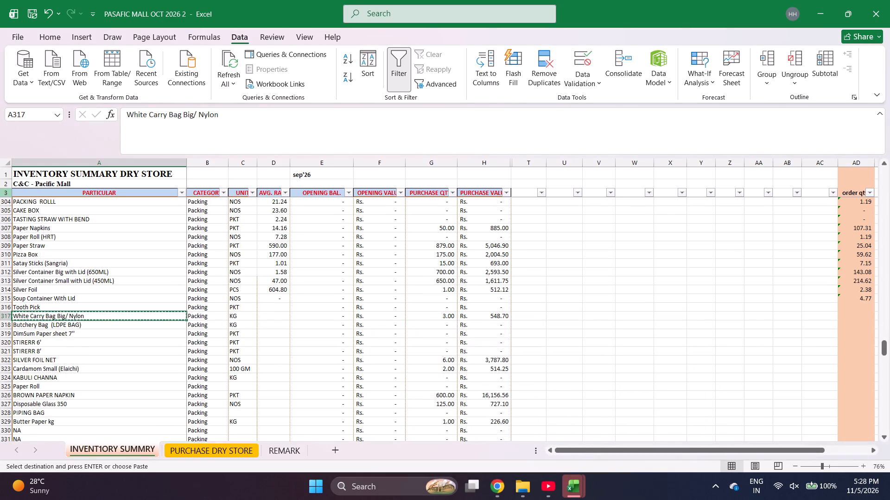
{"action": "key", "text": "ctrl+Page_Down"}
{"action": "key", "text": "Return"}
{"action": "key", "text": "Return"}
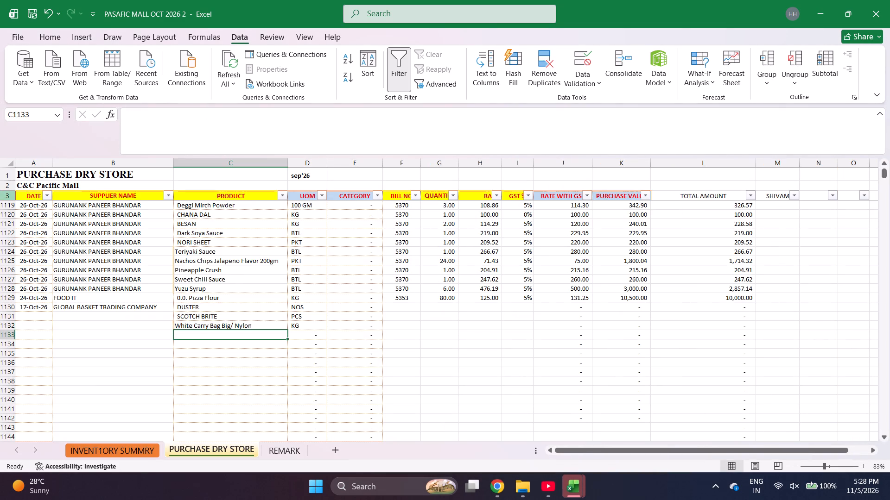
Enter KOT Pads as the product in row 1133, using the exact item name copied from the inventory summary.
{"action": "type", "text": "KOT PAD"}
{"action": "key", "text": "Return"}
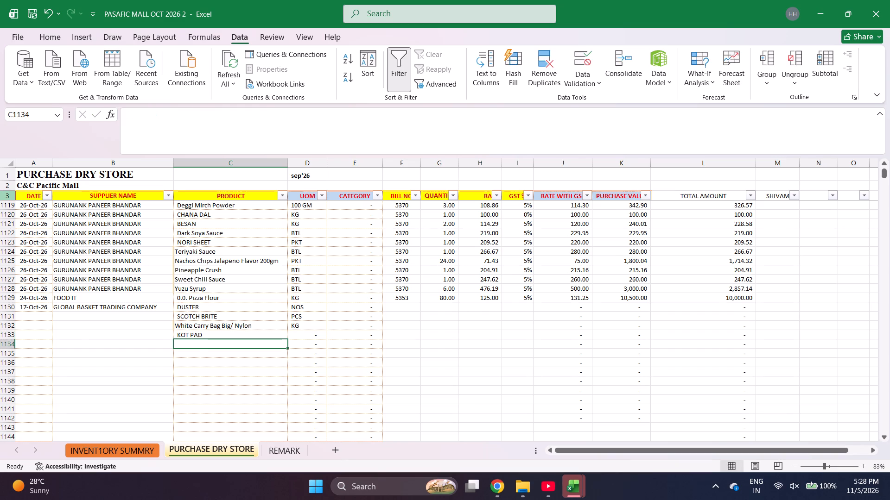
{"action": "key", "text": "ctrl+Page_Up"}
{"action": "key", "text": "ctrl+f"}
{"action": "type", "text": "KOT"}
{"action": "key", "text": "Return"}
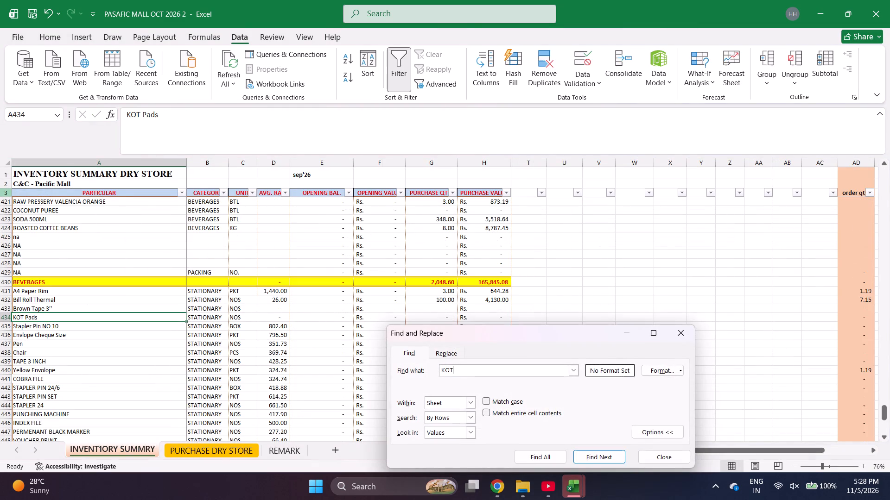
{"action": "key", "text": "Escape"}
{"action": "key", "text": "ctrl+c"}
{"action": "key", "text": "ctrl+Page_Down"}
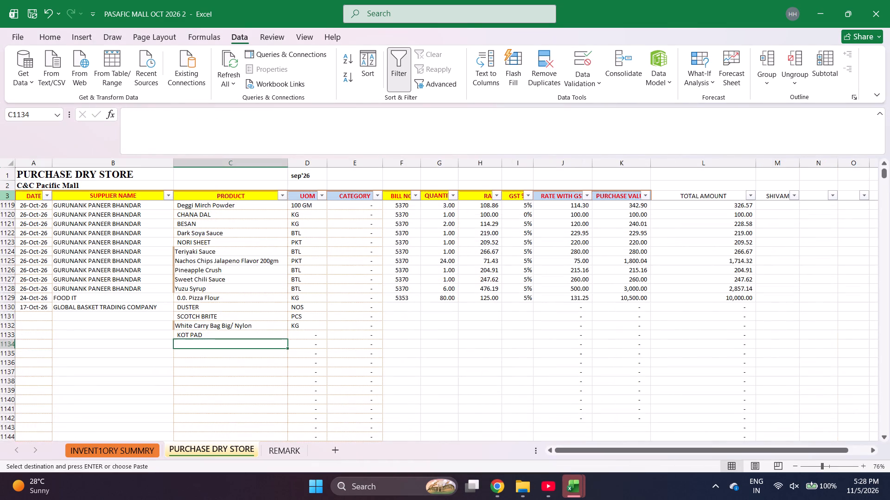
{"action": "key", "text": "Up"}
{"action": "key", "text": "Return"}
{"action": "key", "text": "Return"}
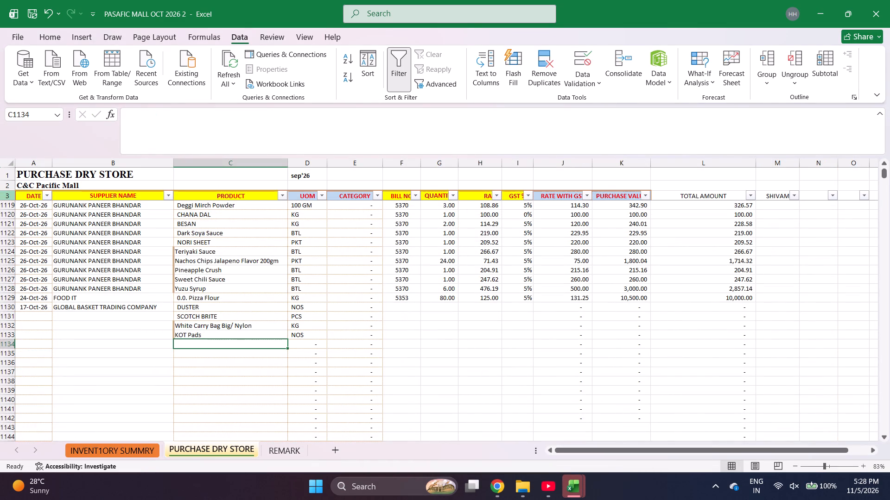
Find Tooth Pick in the inventory summary and copy it into the product cell below KOT Pads.
{"action": "key", "text": "ctrl+Page_Up"}
{"action": "key", "text": "ctrl+f"}
{"action": "type", "text": "TOOT"}
{"action": "key", "text": "Return"}
{"action": "key", "text": "Escape"}
{"action": "key", "text": "ctrl+c"}
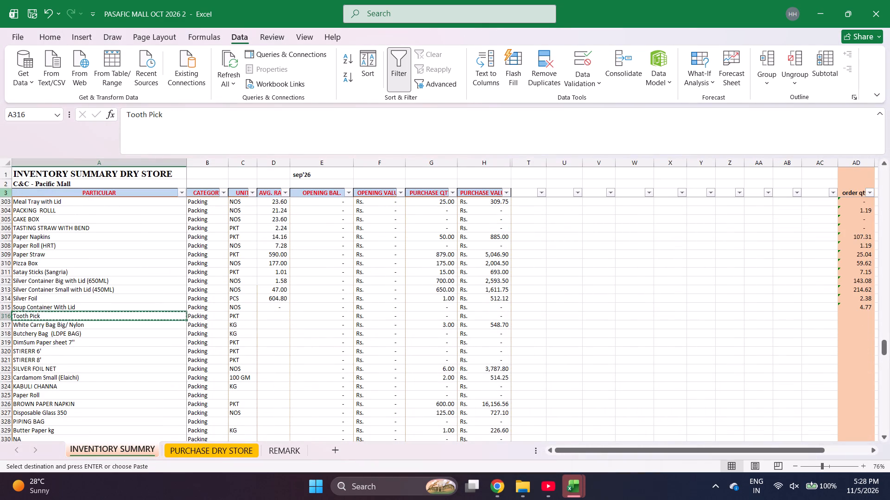
{"action": "key", "text": "ctrl+Page_Down"}
{"action": "key", "text": "Return"}
{"action": "key", "text": "Return"}
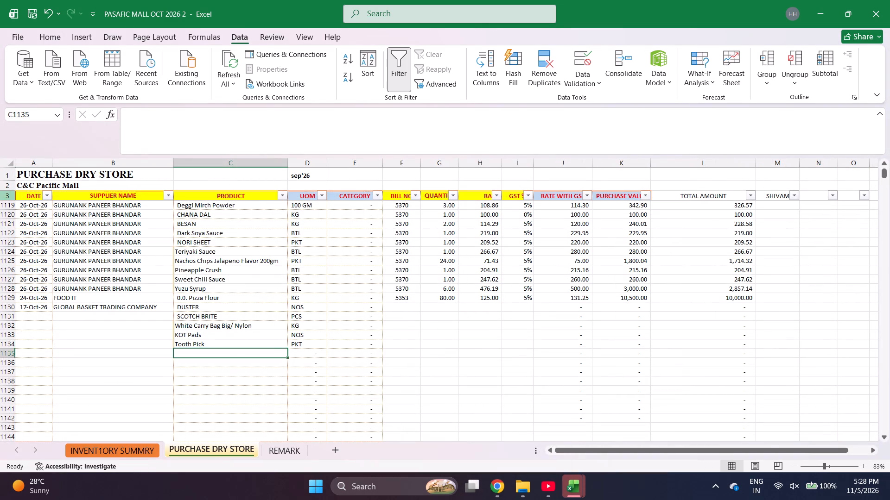
Find Satay Sticks (Sangria) in the inventory summary and copy it into the product cell below Tooth Pick.
{"action": "key", "text": "ctrl+Page_Up"}
{"action": "key", "text": "ctrl+f"}
{"action": "type", "text": "SAT"}
{"action": "key", "text": "Return"}
{"action": "key", "text": "Escape"}
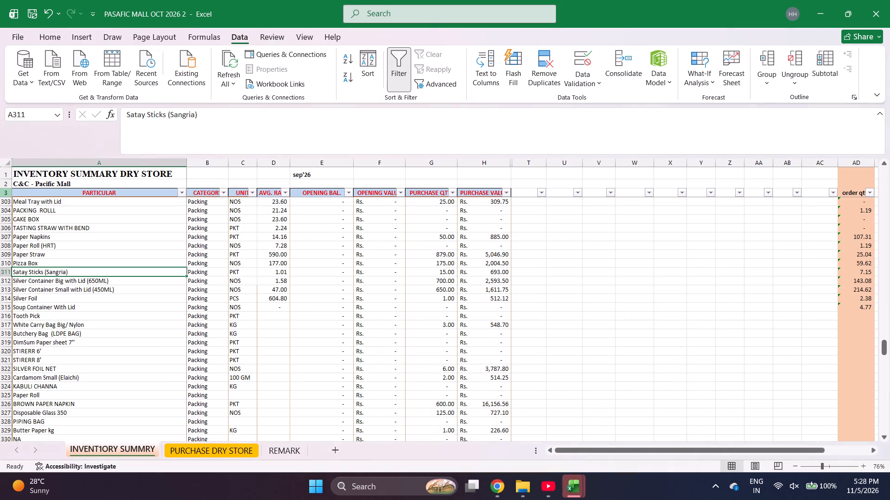
{"action": "key", "text": "ctrl+c"}
{"action": "key", "text": "ctrl+Page_Down"}
{"action": "key", "text": "Return"}
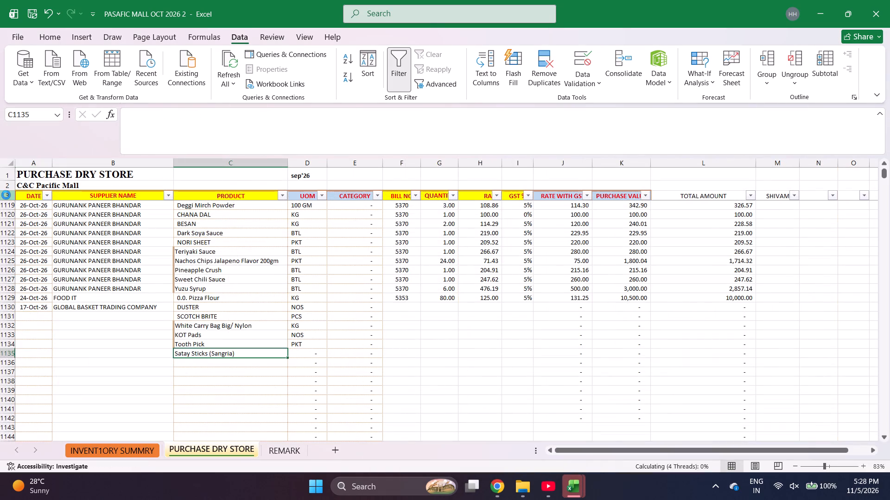
Enter bill number 470 for the DUSTER purchase line.
{"action": "key", "text": "Left"}
{"action": "key", "text": "ctrl+Up"}
{"action": "key", "text": "Right"}
{"action": "key", "text": "shift+Down"}
{"action": "key", "text": "shift+Down"}
{"action": "key", "text": "shift+Down"}
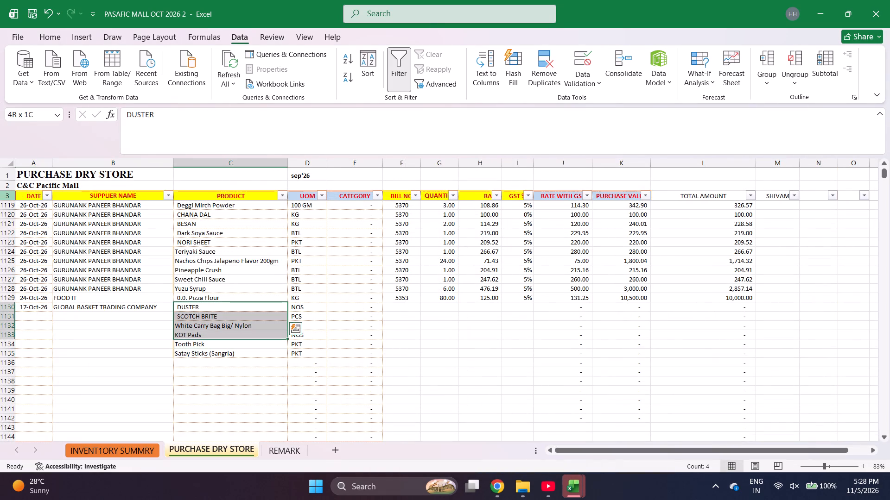
{"action": "key", "text": "shift+Down"}
{"action": "key", "text": "shift+Down"}
{"action": "key", "text": "Right"}
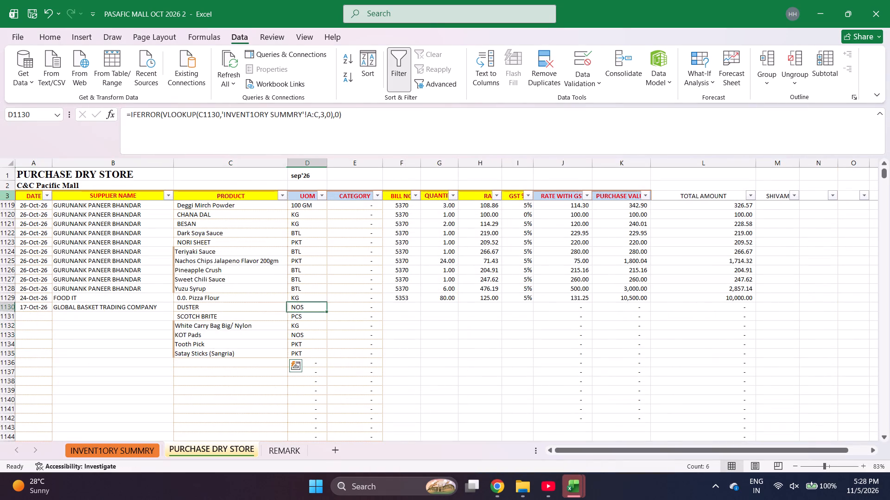
{"action": "key", "text": "Right"}
{"action": "key", "text": "Right"}
{"action": "type", "text": "470"}
{"action": "key", "text": "Right"}
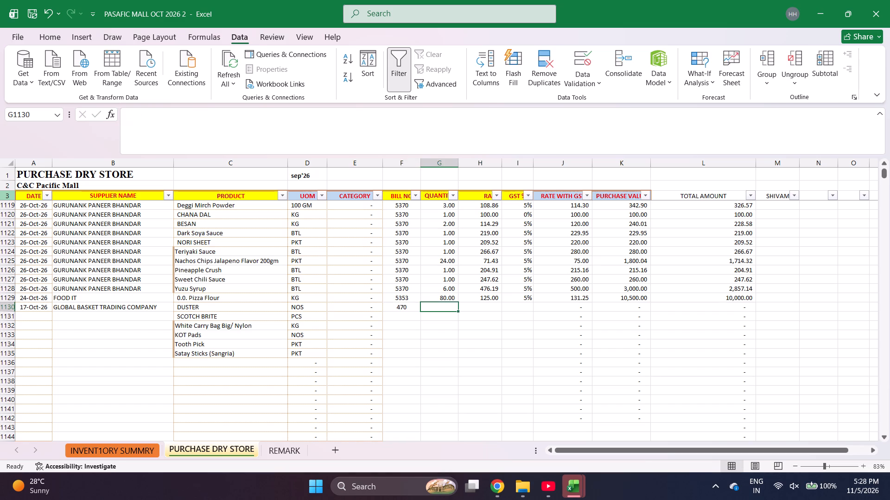
Enter the quantities 1, 20, 5, 7, 5 and 10 for the six new products from DUSTER to Satay Sticks.
{"action": "key", "text": "1"}
{"action": "key", "text": "Return"}
{"action": "type", "text": "20"}
{"action": "key", "text": "Return"}
{"action": "key", "text": "5"}
{"action": "key", "text": "Return"}
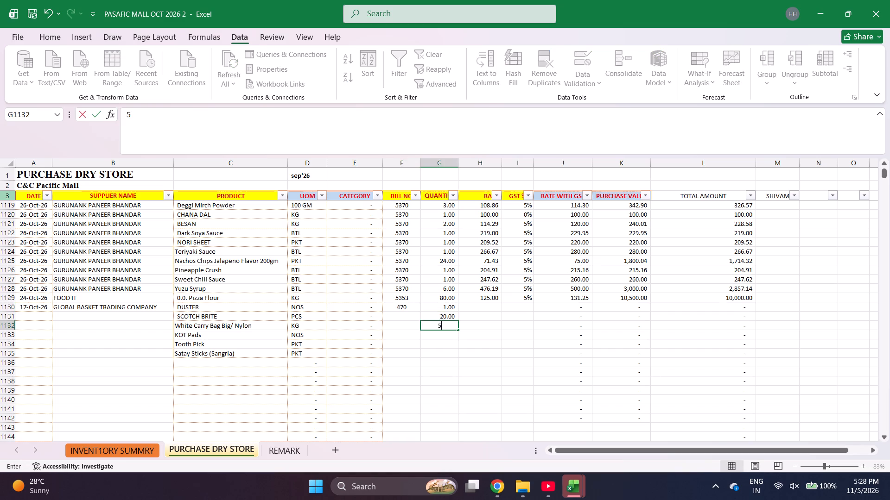
{"action": "key", "text": "7"}
{"action": "key", "text": "Return"}
{"action": "key", "text": "5"}
{"action": "key", "text": "Return"}
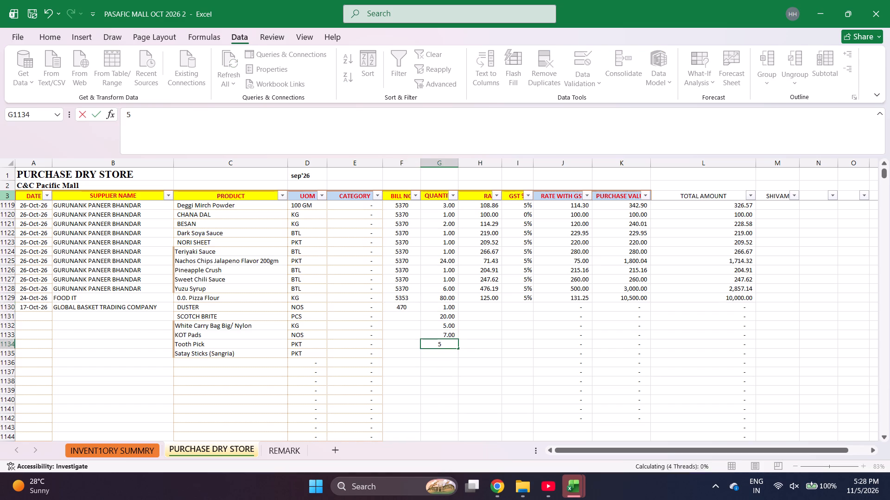
{"action": "type", "text": "10"}
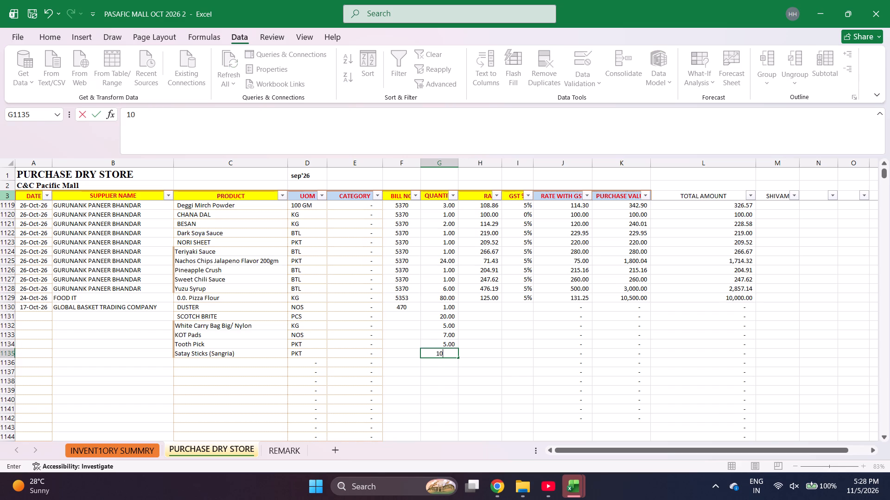
{"action": "key", "text": "Right"}
Enter the rates 90, 23, 155, 32, 70 and 20 for the six products from DUSTER to Satay Sticks.
{"action": "key", "text": "Up"}
{"action": "key", "text": "Up"}
{"action": "key", "text": "Up"}
{"action": "key", "text": "Up"}
{"action": "key", "text": "Up"}
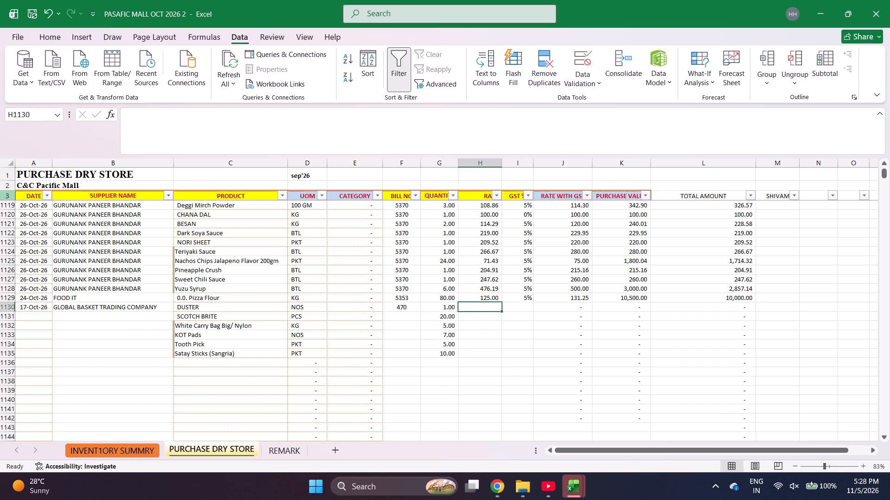
{"action": "type", "text": "90"}
{"action": "key", "text": "Return"}
{"action": "type", "text": "23"}
{"action": "key", "text": "Return"}
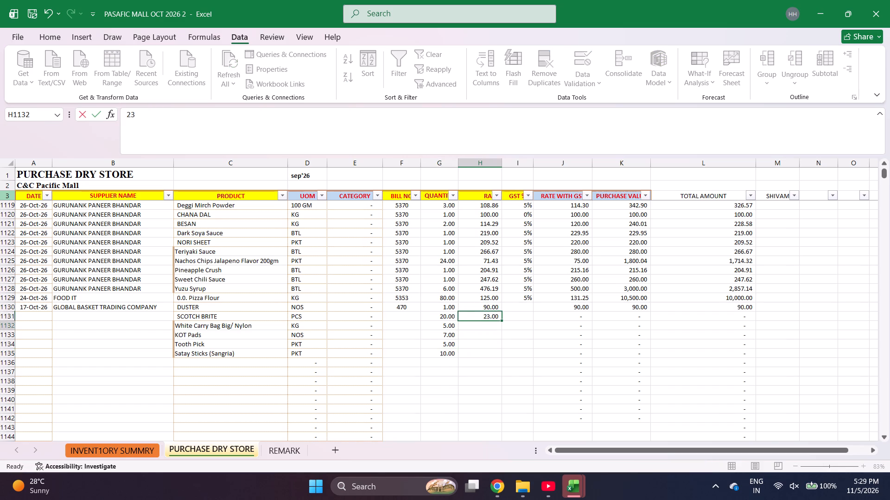
{"action": "type", "text": "155"}
{"action": "key", "text": "Return"}
{"action": "type", "text": "32"}
{"action": "key", "text": "Return"}
{"action": "type", "text": "70"}
{"action": "key", "text": "Return"}
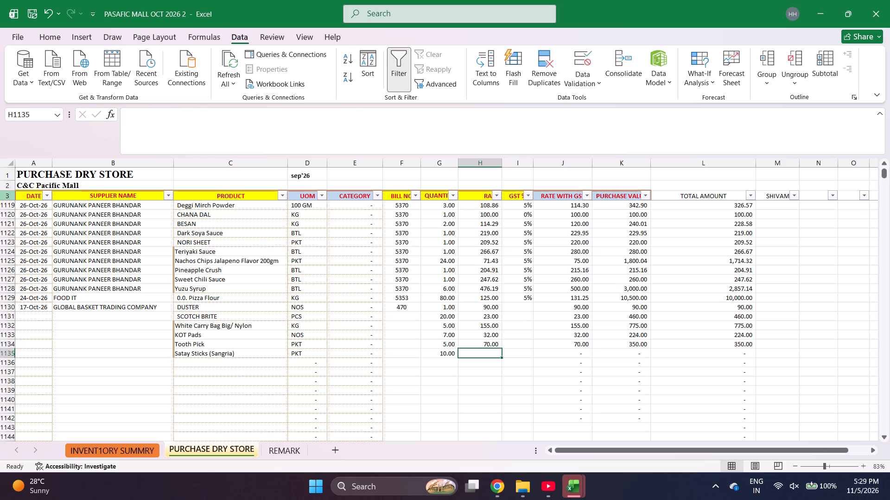
{"action": "type", "text": "20"}
{"action": "key", "text": "Return"}
Set GST to 18% for DUSTER, SCOTCH BRITE, White Carry Bag and KOT Pads, and 5% for Tooth Pick and Satay Sticks.
{"action": "key", "text": "Right"}
{"action": "key", "text": "Up"}
{"action": "key", "text": "Up"}
{"action": "key", "text": "Up"}
{"action": "key", "text": "Up"}
{"action": "key", "text": "Up"}
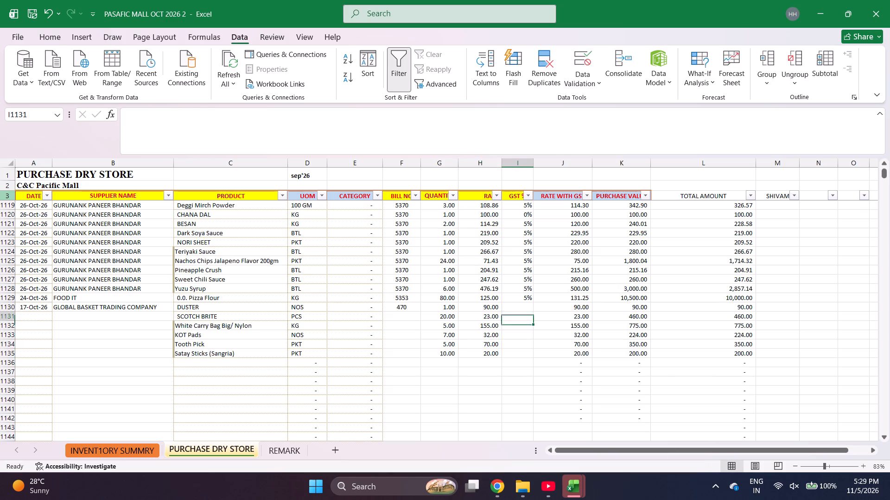
{"action": "key", "text": "Up"}
{"action": "key", "text": "Up"}
{"action": "key", "text": "Down"}
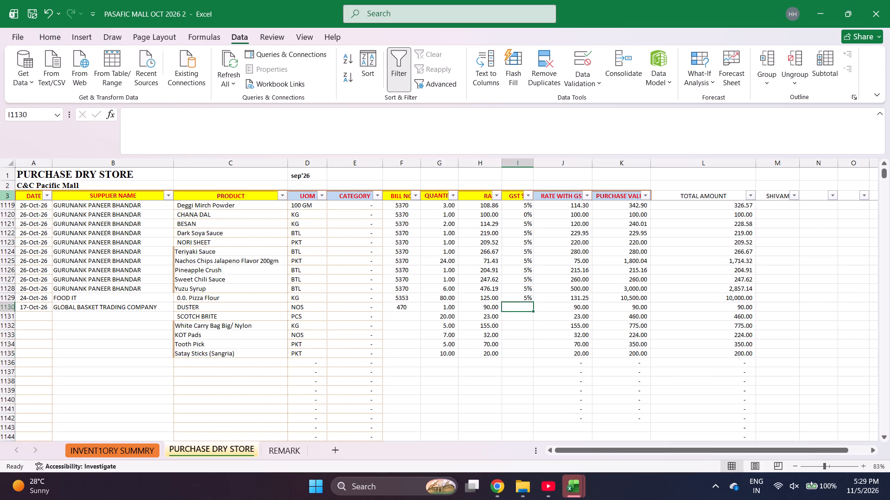
{"action": "type", "text": "18"}
{"action": "key", "text": "Return"}
{"action": "type", "text": "18"}
{"action": "key", "text": "Return"}
{"action": "type", "text": "18"}
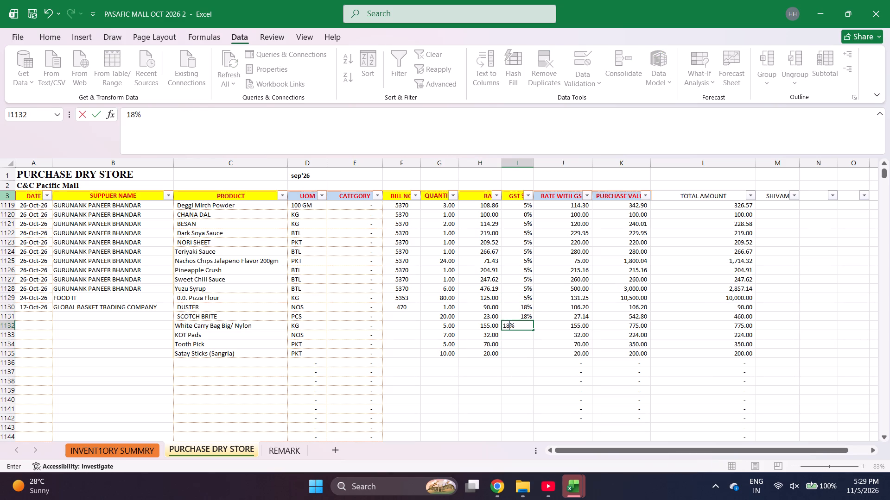
{"action": "key", "text": "Return"}
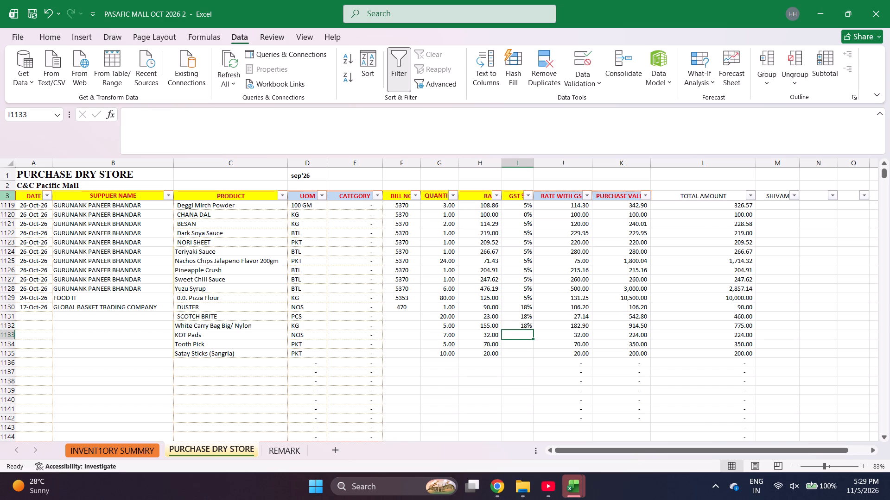
{"action": "type", "text": "18"}
{"action": "key", "text": "Return"}
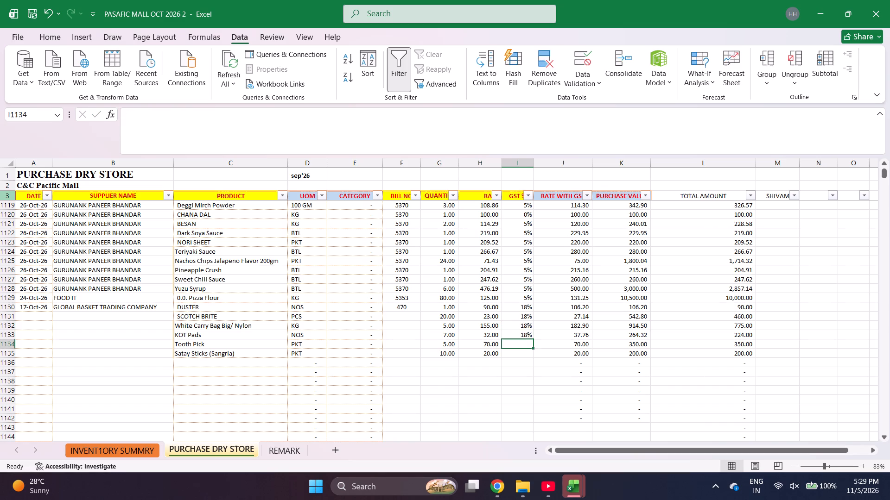
{"action": "key", "text": "5"}
{"action": "key", "text": "Return"}
{"action": "key", "text": "5"}
{"action": "key", "text": "Return"}
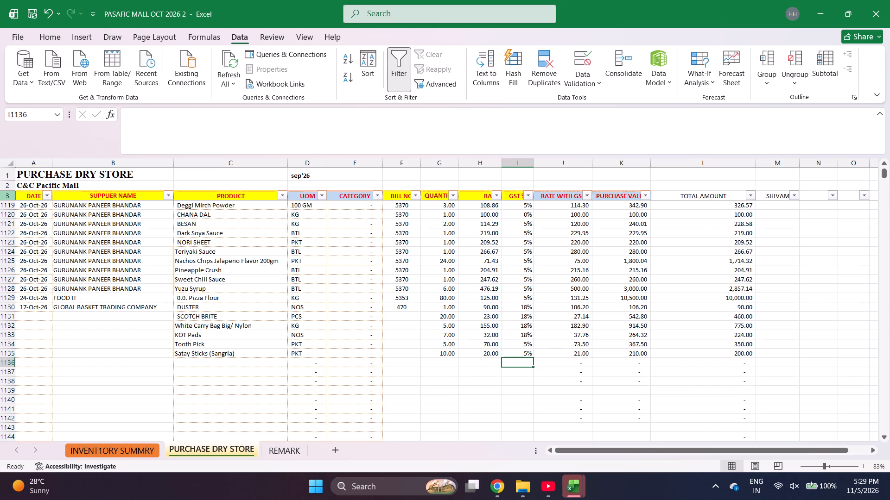
Fill bill number 470 down from the DUSTER line to the other five new products through Satay Sticks.
{"action": "key", "text": "Left"}
{"action": "key", "text": "Left"}
{"action": "key", "text": "Left"}
{"action": "key", "text": "Left"}
{"action": "key", "text": "Up"}
{"action": "key", "text": "Up"}
{"action": "key", "text": "Right"}
{"action": "key", "text": "Up"}
{"action": "key", "text": "Up"}
{"action": "key", "text": "Up"}
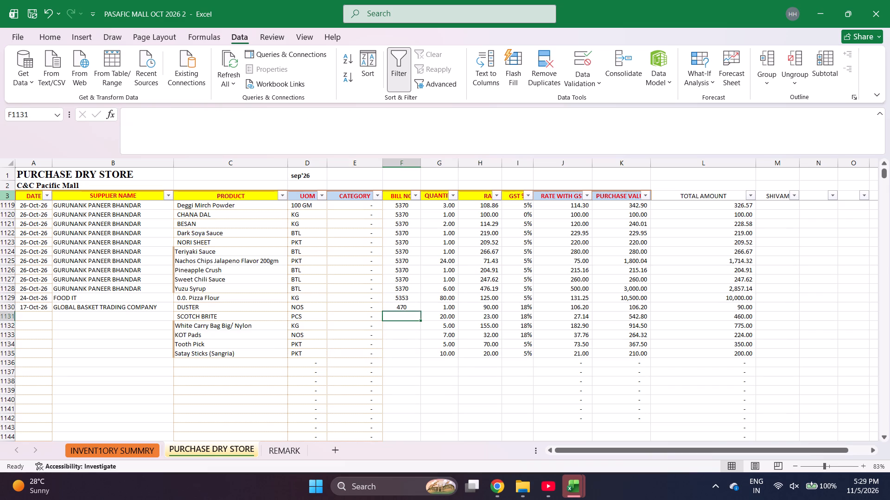
{"action": "key", "text": "Up"}
{"action": "key", "text": "shift+Down"}
{"action": "key", "text": "shift+Down"}
{"action": "key", "text": "shift+Down"}
{"action": "key", "text": "shift+Down"}
{"action": "key", "text": "shift+Down"}
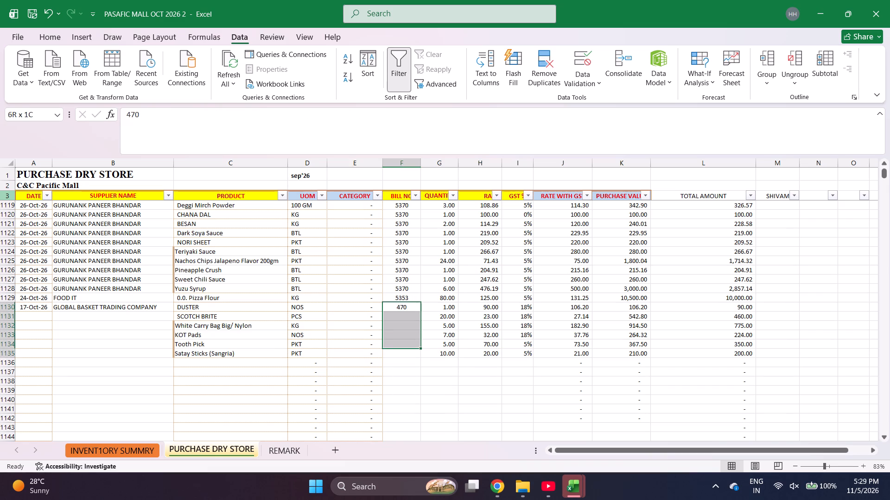
{"action": "key", "text": "ctrl+d"}
Fill the date 17-Oct-26 and supplier GLOBAL BASKET TRADING COMPANY down from the DUSTER line through Satay Sticks.
{"action": "key", "text": "ctrl+Left"}
{"action": "key", "text": "shift+Right"}
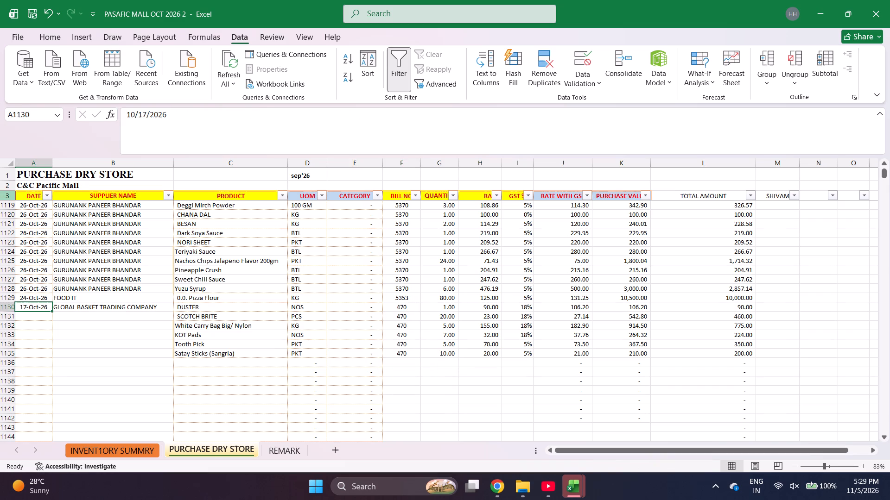
{"action": "key", "text": "shift+Down"}
{"action": "key", "text": "shift+Down"}
{"action": "key", "text": "shift+Down"}
{"action": "key", "text": "shift+Down"}
{"action": "key", "text": "shift+Down"}
{"action": "key", "text": "ctrl+d"}
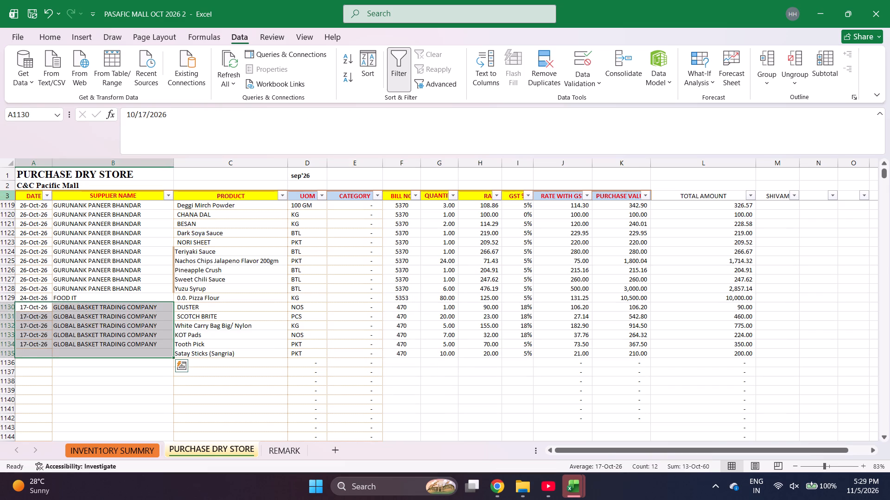
Check the total purchase value of the six bill 470 lines.
{"action": "key", "text": "ctrl+Right"}
{"action": "key", "text": "Left"}
{"action": "key", "text": "shift+Down"}
{"action": "key", "text": "shift+Down"}
{"action": "key", "text": "shift+Down"}
{"action": "key", "text": "shift+Down"}
{"action": "key", "text": "shift+Down"}
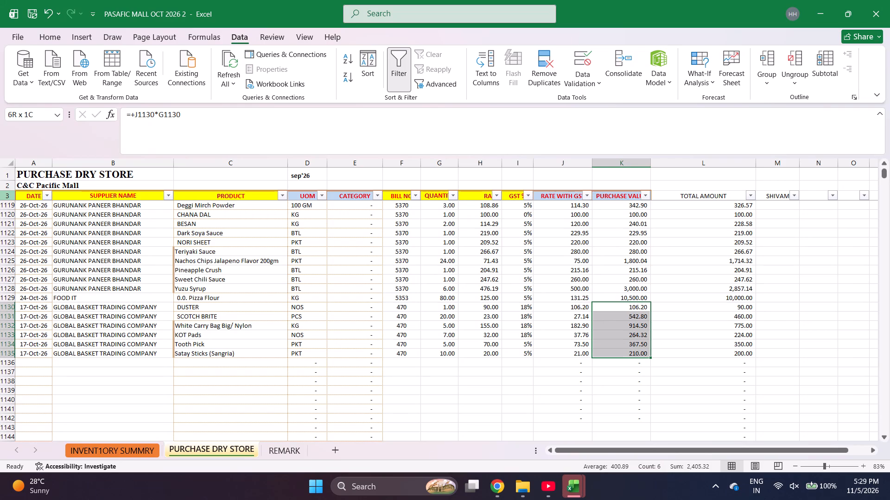
Start a new purchase line below Satay Sticks dated 10-6-2026, with supplier GLOBAL BASKET TRADING COMPANY copied from above.
{"action": "key", "text": "Left"}
{"action": "key", "text": "ctrl+Left"}
{"action": "key", "text": "ctrl+Left"}
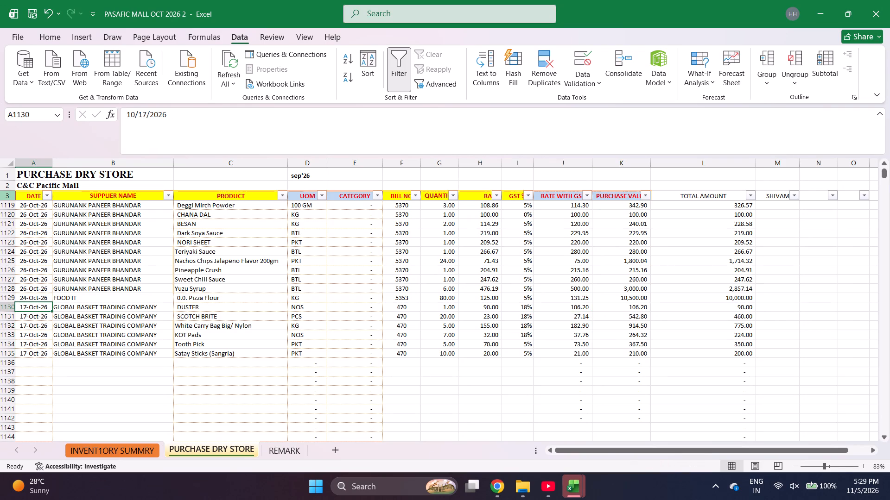
{"action": "key", "text": "ctrl+Down"}
{"action": "key", "text": "Down"}
{"action": "type", "text": "10"}
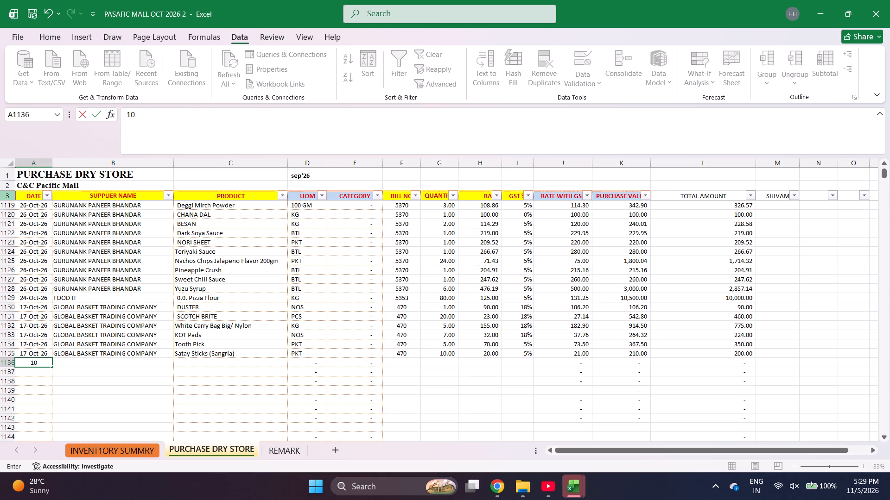
{"action": "key", "text": "minus"}
{"action": "type", "text": "6-02"}
{"action": "key", "text": "BackSpace"}
{"action": "key", "text": "BackSpace"}
{"action": "type", "text": "2026"}
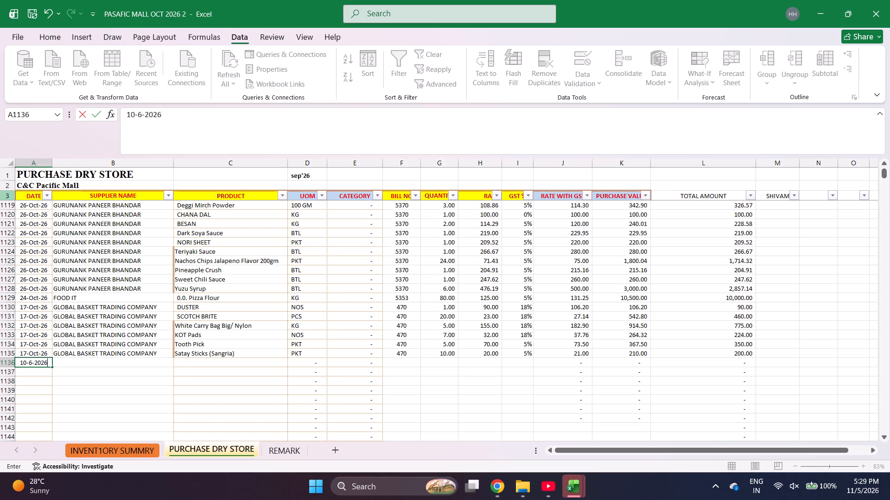
{"action": "key", "text": "Right"}
{"action": "key", "text": "ctrl+d"}
{"action": "key", "text": "Right"}
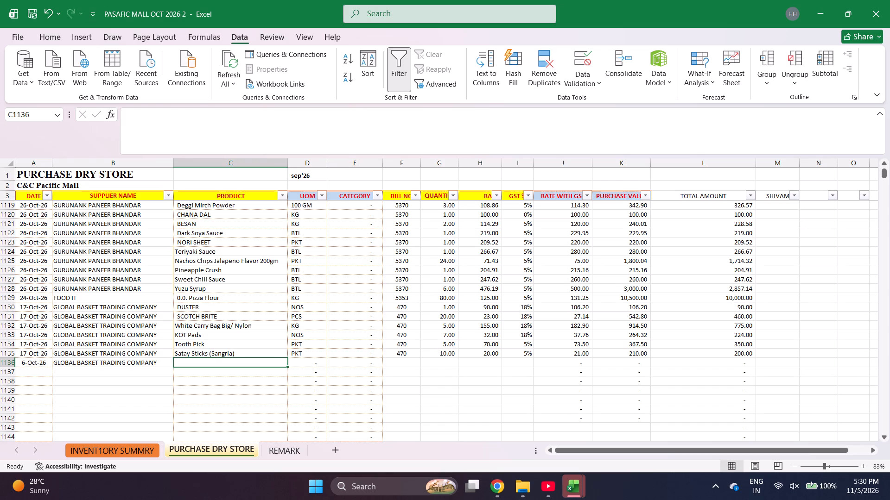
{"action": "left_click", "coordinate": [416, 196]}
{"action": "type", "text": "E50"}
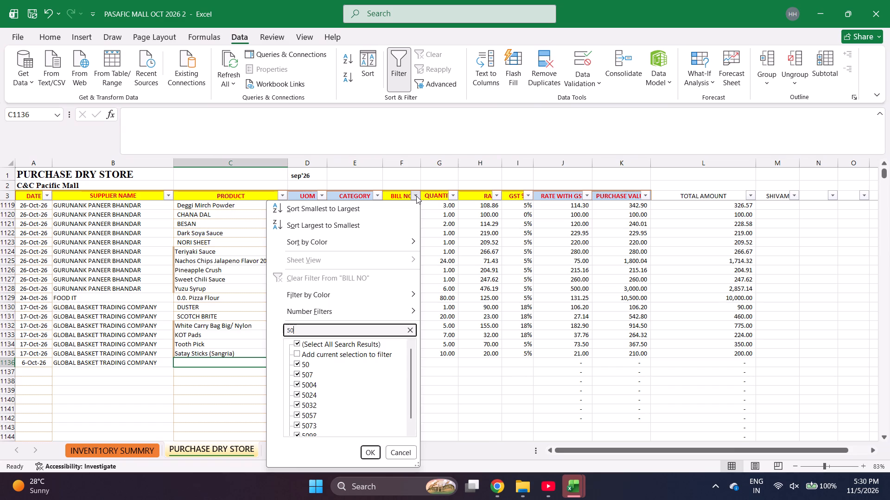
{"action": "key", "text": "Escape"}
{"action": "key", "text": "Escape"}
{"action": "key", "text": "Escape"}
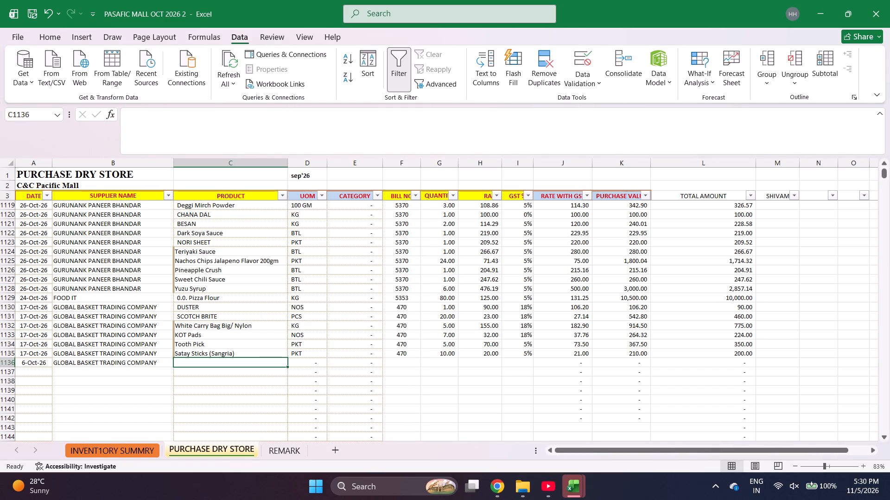
Enter Coconut milk 400gm as the new line's product, copying the exact name from the inventory summary by searching for COCO.
{"action": "type", "text": "COCO"}
{"action": "type", "text": "NUT MILK"}
{"action": "key", "text": "ctrl+Page_Up"}
{"action": "key", "text": "ctrl+f"}
{"action": "type", "text": "COCO"}
{"action": "key", "text": "Return"}
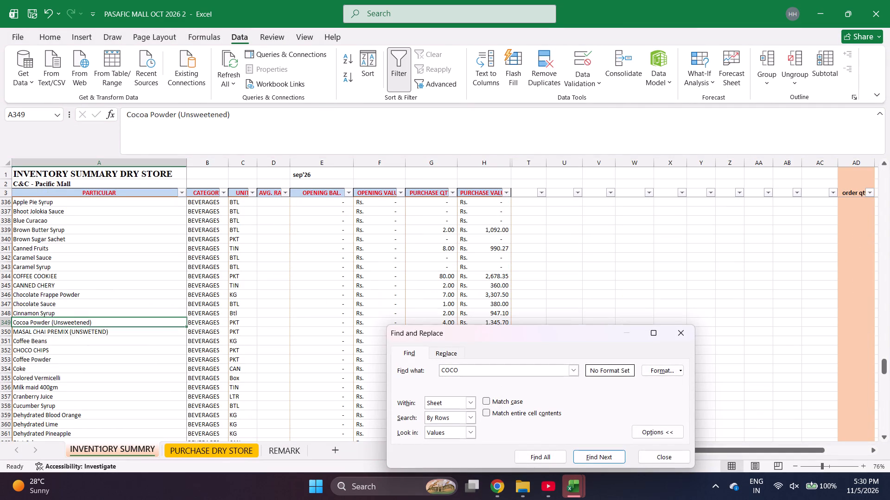
{"action": "key", "text": "Return"}
{"action": "key", "text": "Return"}
{"action": "key", "text": "Return"}
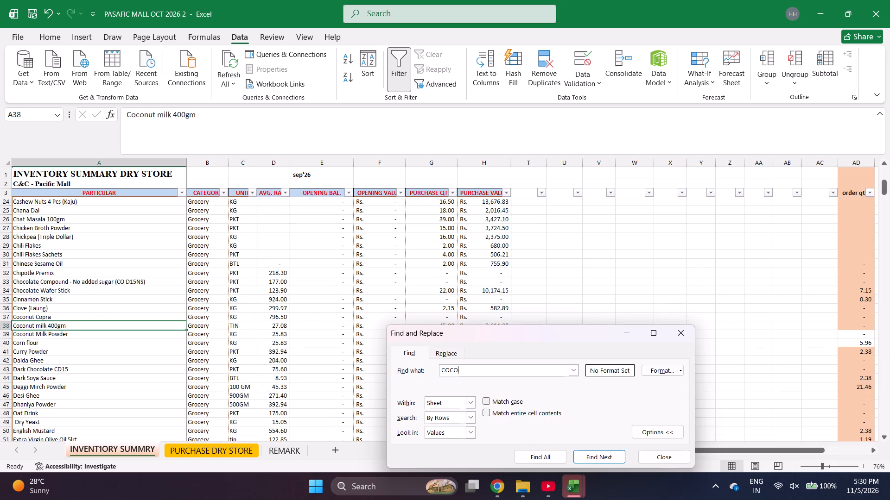
{"action": "key", "text": "Escape"}
{"action": "key", "text": "ctrl+c"}
{"action": "key", "text": "ctrl+Page_Down"}
{"action": "key", "text": "Return"}
{"action": "key", "text": "Return"}
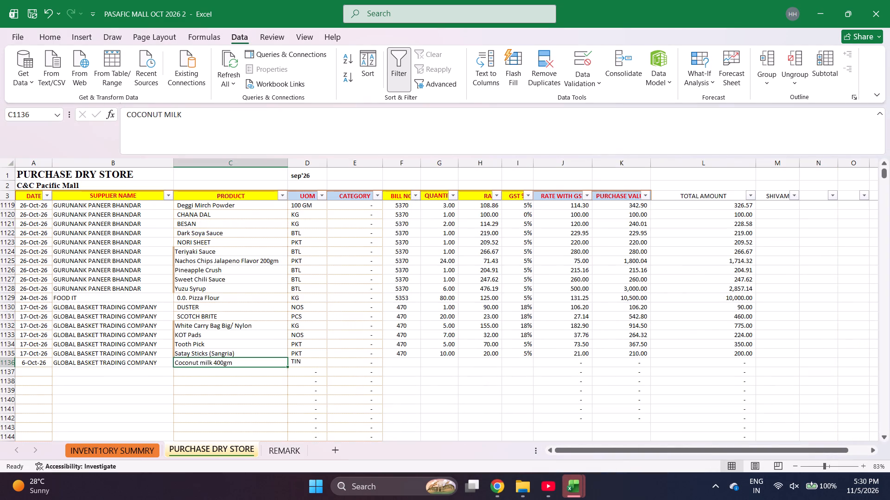
Give the Coconut milk 400gm line bill number 54, quantity 4, rate 215 and GST 5%.
{"action": "key", "text": "Right"}
{"action": "key", "text": "Right"}
{"action": "key", "text": "Right"}
{"action": "key", "text": "Up"}
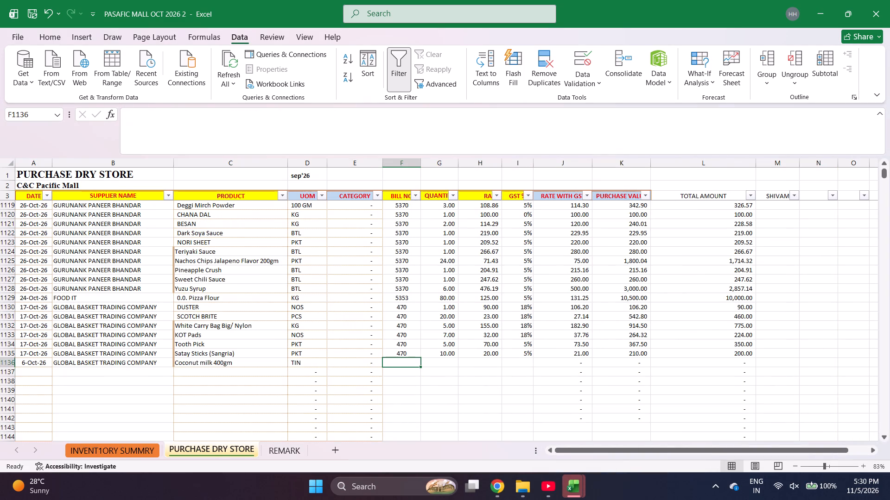
{"action": "type", "text": "54"}
{"action": "key", "text": "Right"}
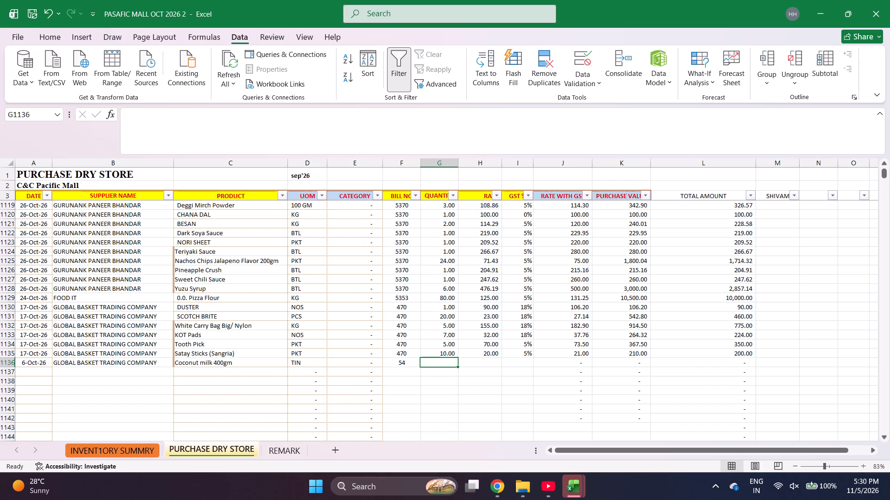
{"action": "key", "text": "4"}
{"action": "key", "text": "Right"}
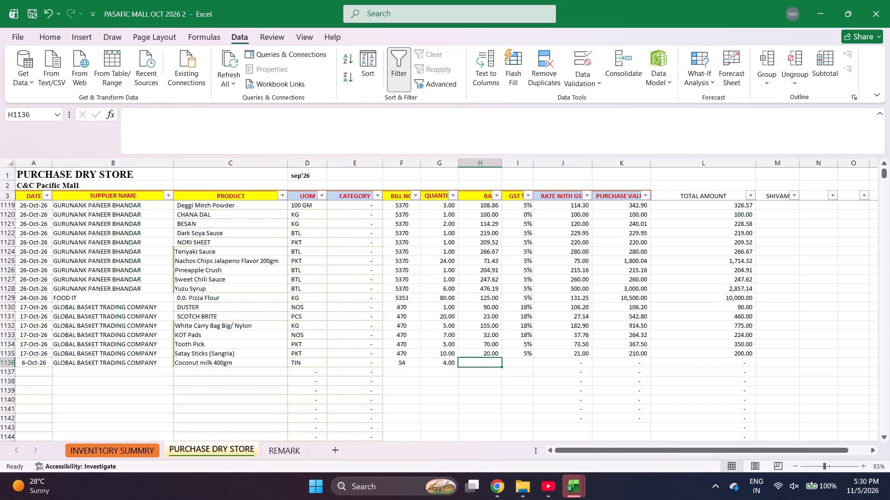
{"action": "type", "text": "215"}
{"action": "key", "text": "Right"}
{"action": "key", "text": "5"}
{"action": "key", "text": "Right"}
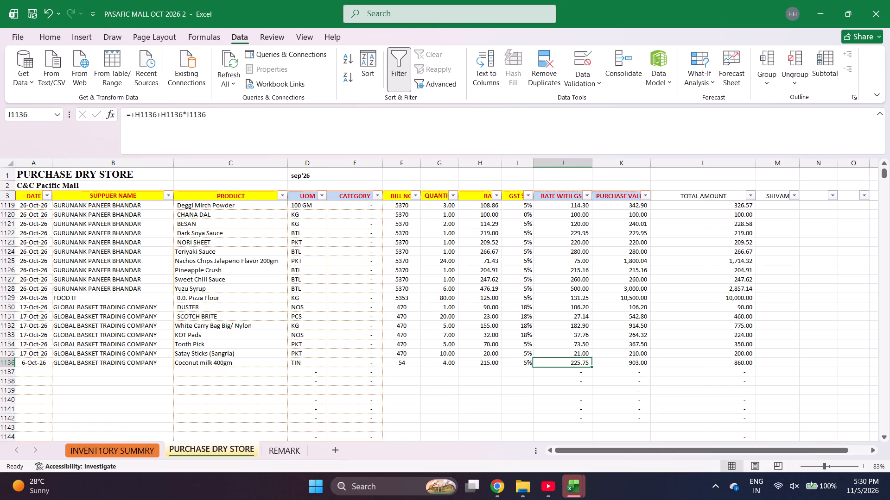
Save the Pacific Mall workbook with the added purchase lines.
{"action": "key", "text": "ctrl+Left"}
{"action": "key", "text": "ctrl+Left"}
{"action": "key", "text": "ctrl+Left"}
{"action": "key", "text": "ctrl+Left"}
{"action": "key", "text": "ctrl+Left"}
{"action": "key", "text": "ctrl+Left"}
{"action": "key", "text": "ctrl+Left"}
{"action": "key", "text": "ctrl+Left"}
{"action": "key", "text": "ctrl+Left"}
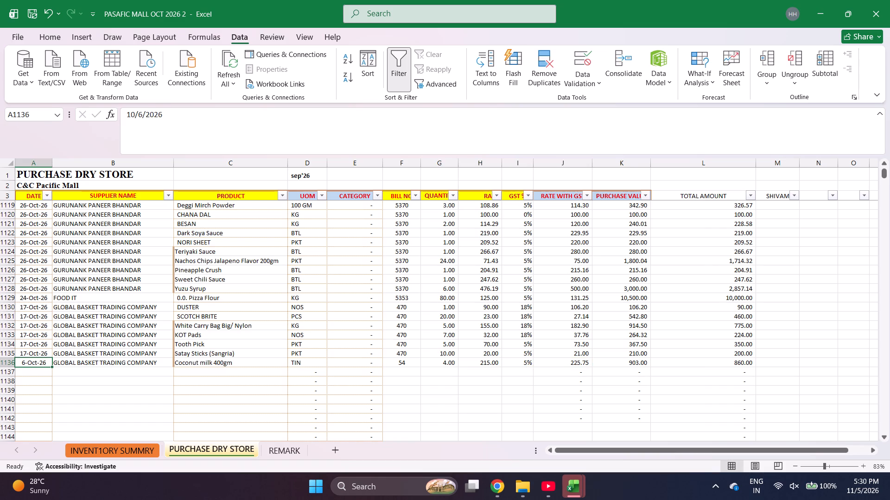
{"action": "key", "text": "ctrl+s"}
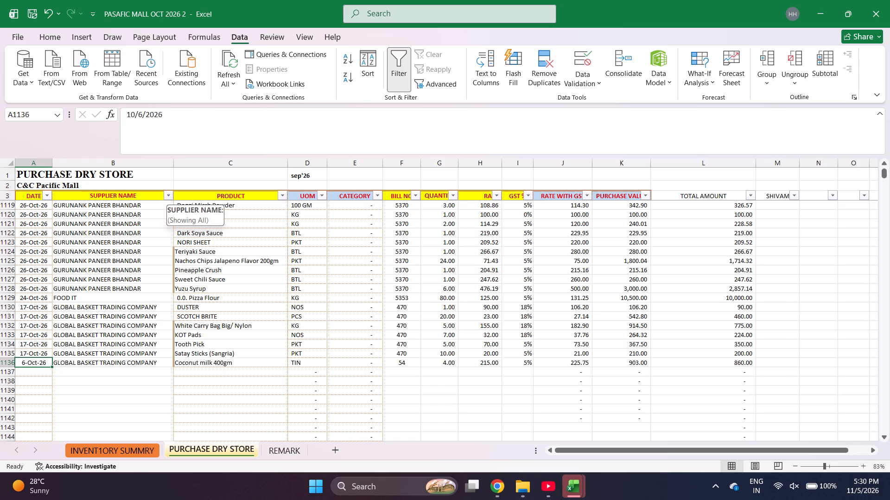
Filter the dry store purchases to supplier GLOBAL BASKET TRADING COMPANY.
{"action": "left_click", "coordinate": [170, 195]}
{"action": "type", "text": "EG"}
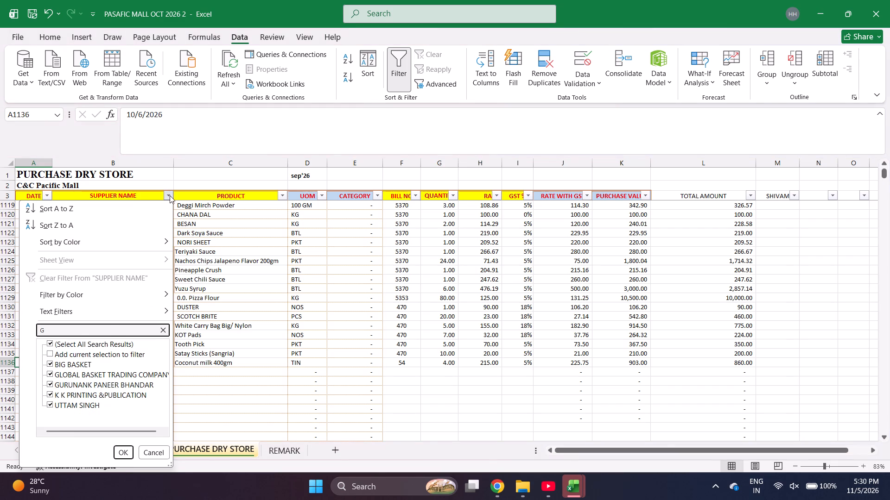
{"action": "key", "text": "l"}
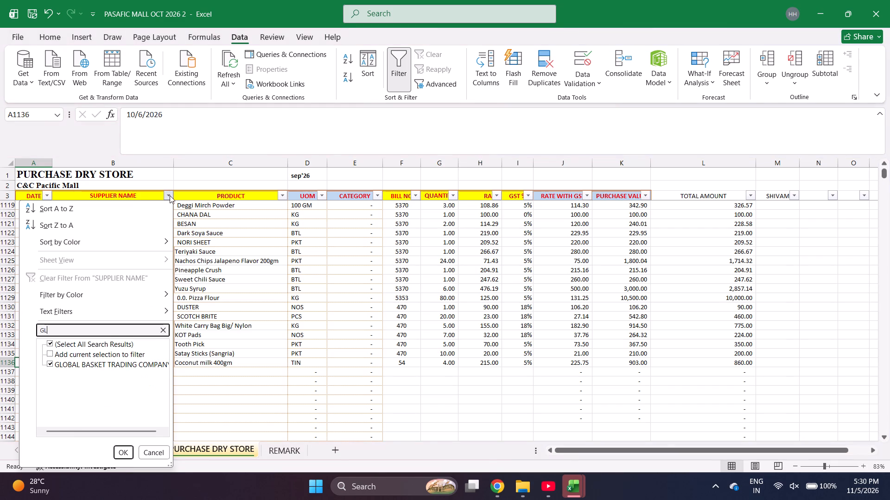
{"action": "key", "text": "Return"}
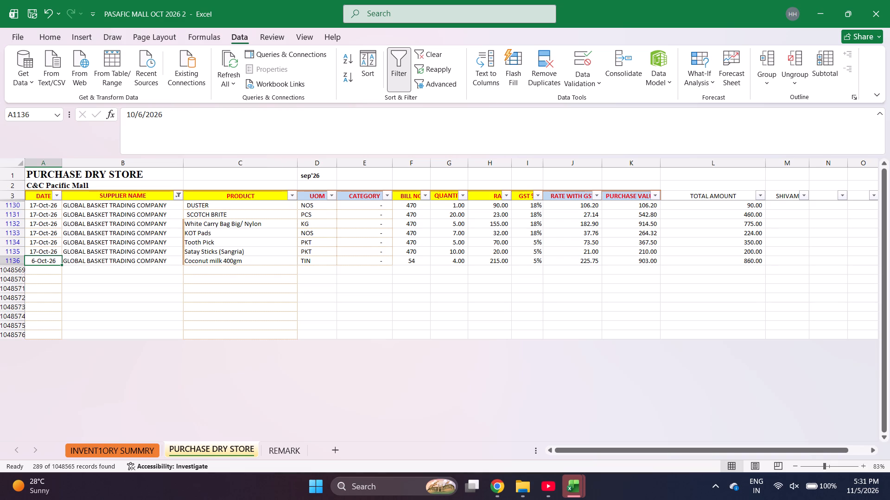
Total the purchase values of all filtered GLOBAL BASKET TRADING COMPANY lines.
{"action": "left_click", "coordinate": [626, 196]}
{"action": "key", "text": "Down"}
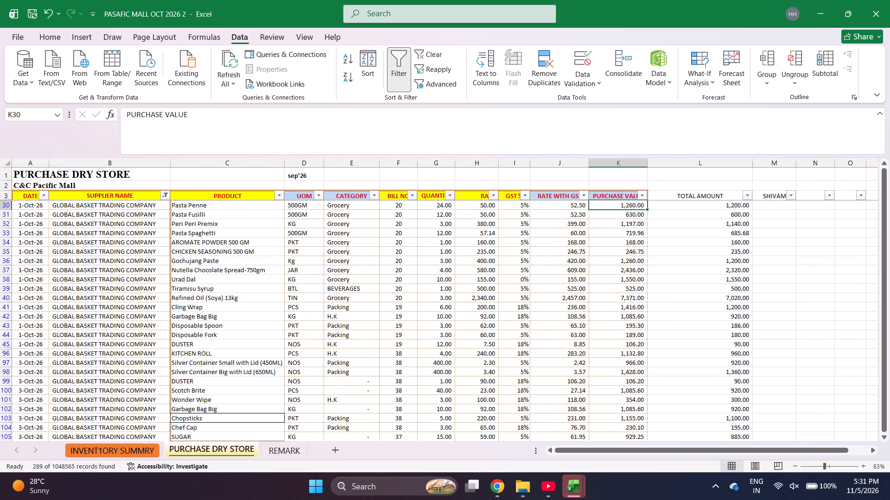
{"action": "key", "text": "Up"}
{"action": "key", "text": "Down"}
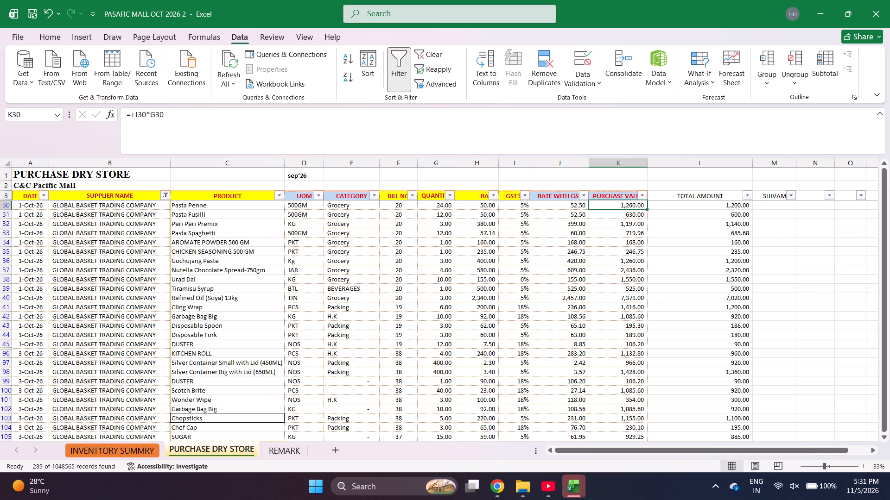
{"action": "key", "text": "ctrl+shift+Down"}
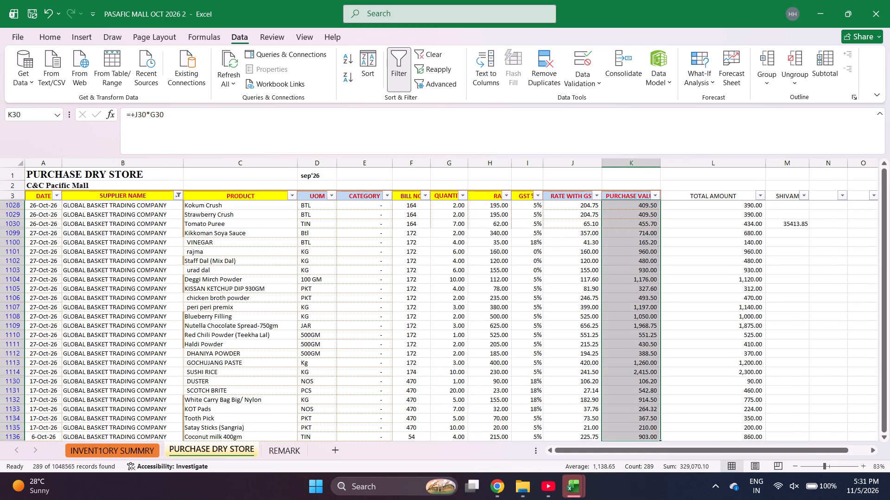
Examine the filtered GLOBAL BASKET TRADING COMPANY lines across the October dates, including their bill numbers and purchase values.
{"action": "scroll", "coordinate": [628, 251], "scroll_direction": "up", "scroll_amount": 3}
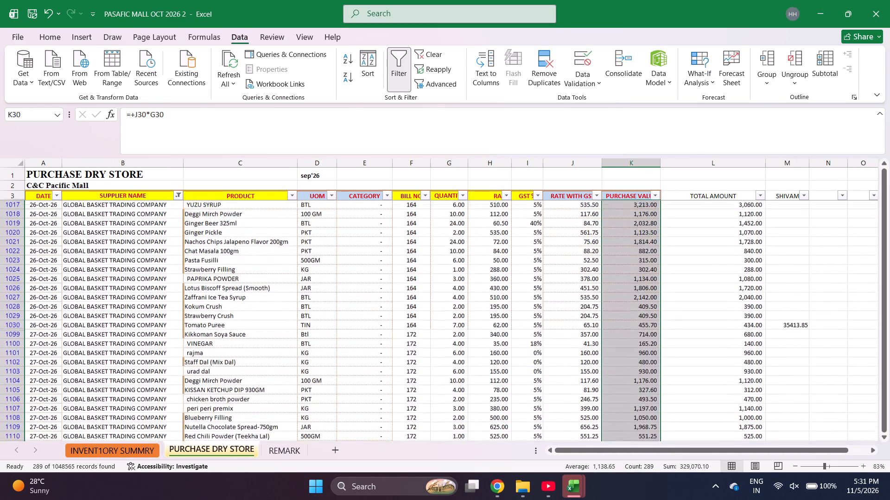
{"action": "scroll", "coordinate": [628, 251], "scroll_direction": "up", "scroll_amount": 5}
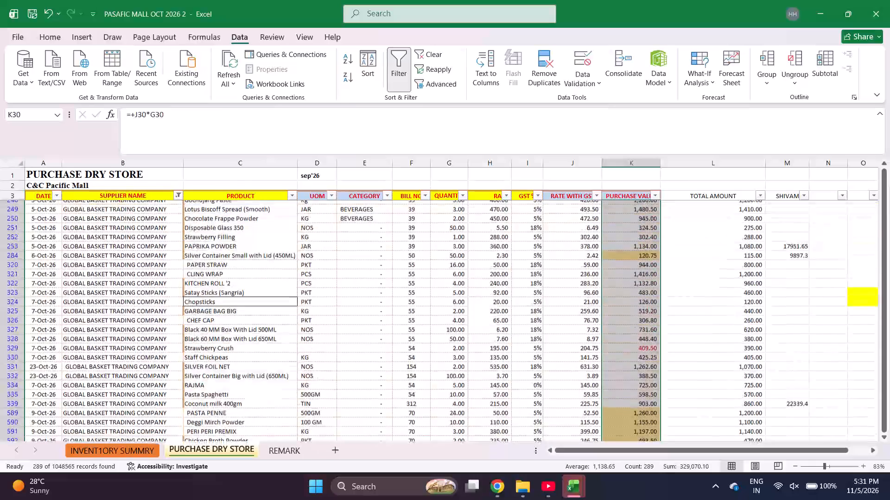
{"action": "scroll", "coordinate": [628, 251], "scroll_direction": "up", "scroll_amount": 5}
{"action": "scroll", "coordinate": [628, 251], "scroll_direction": "down", "scroll_amount": 4}
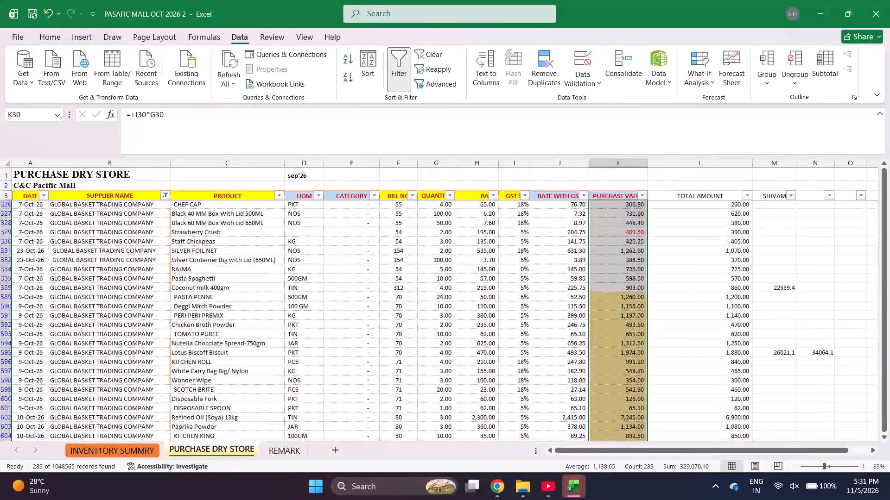
{"action": "scroll", "coordinate": [628, 251], "scroll_direction": "down", "scroll_amount": 1}
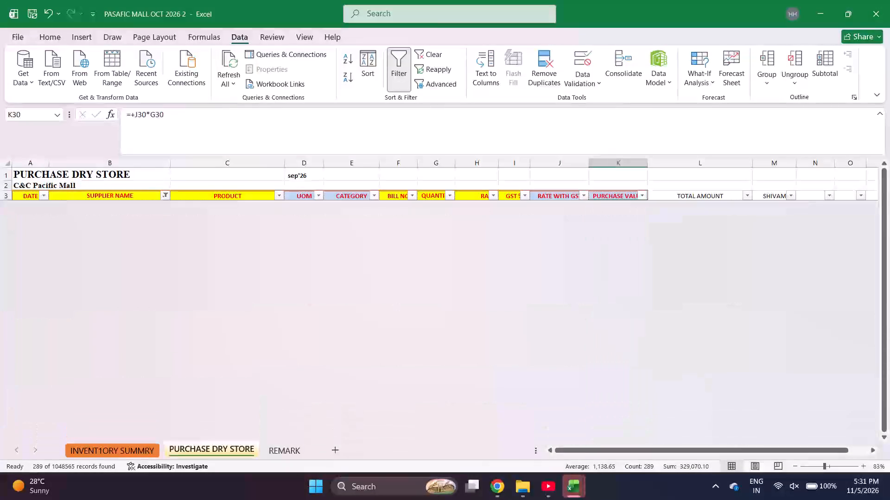
{"action": "scroll", "coordinate": [628, 251], "scroll_direction": "down", "scroll_amount": 1}
{"action": "scroll", "coordinate": [628, 251], "scroll_direction": "up", "scroll_amount": 4}
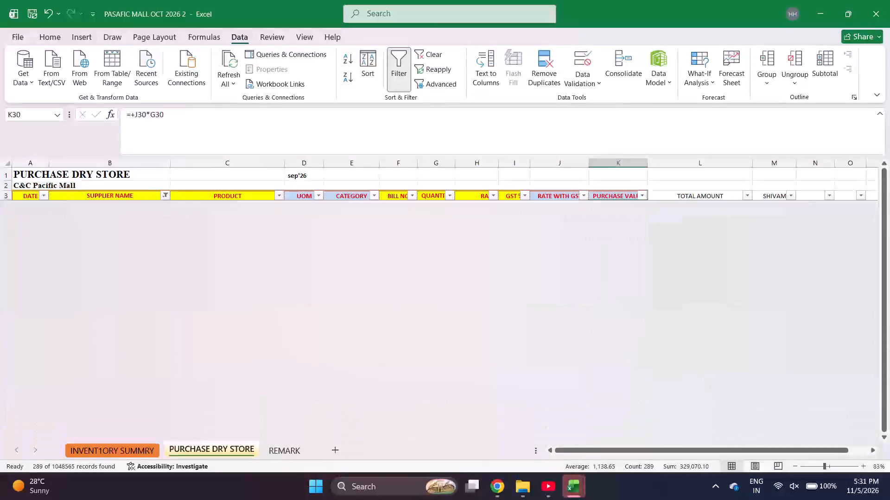
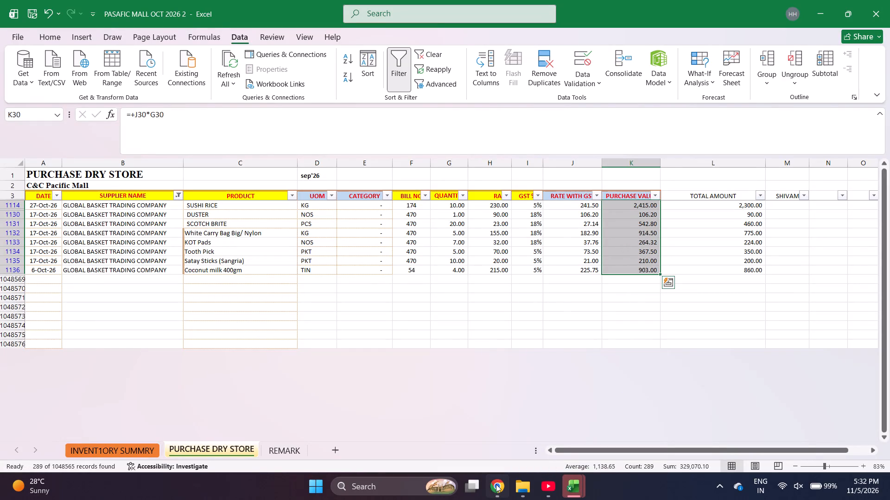
Switch from the purchase workbook to the Chrome browser window.
{"action": "left_click", "coordinate": [493, 430]}
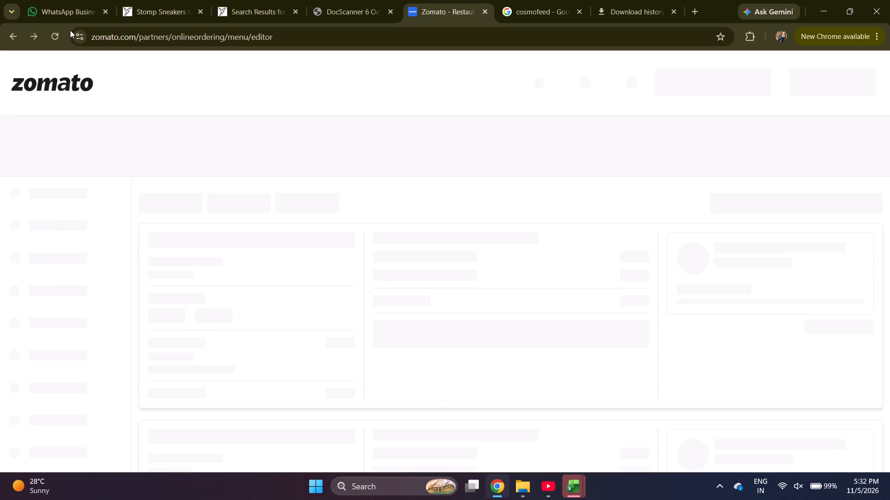
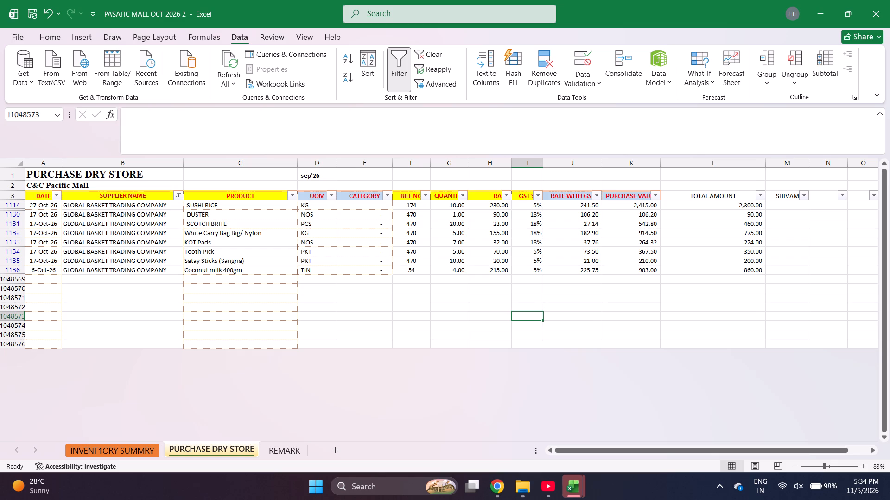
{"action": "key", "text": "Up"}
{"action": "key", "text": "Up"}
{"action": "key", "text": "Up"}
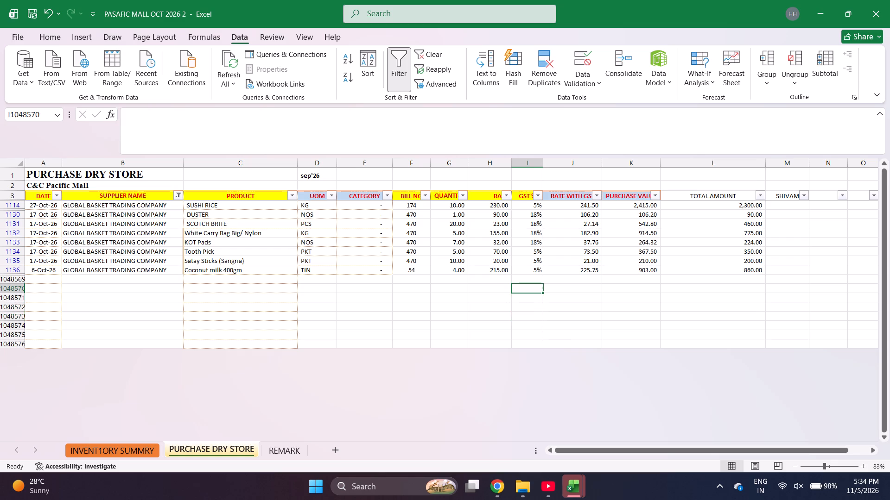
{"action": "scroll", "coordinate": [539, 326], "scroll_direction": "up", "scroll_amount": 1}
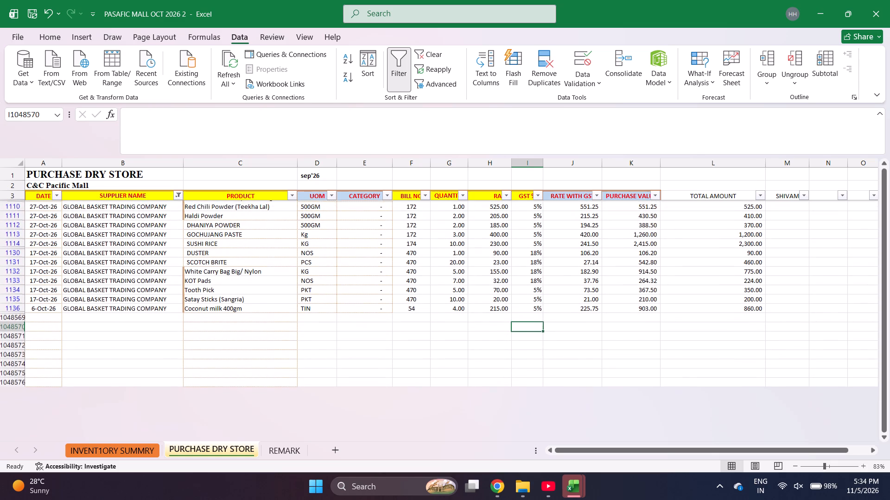
Save the PASAFIC MALL OCT 2026 2 workbook.
{"action": "scroll", "coordinate": [539, 326], "scroll_direction": "up", "scroll_amount": 1}
{"action": "key", "text": "ctrl+s"}
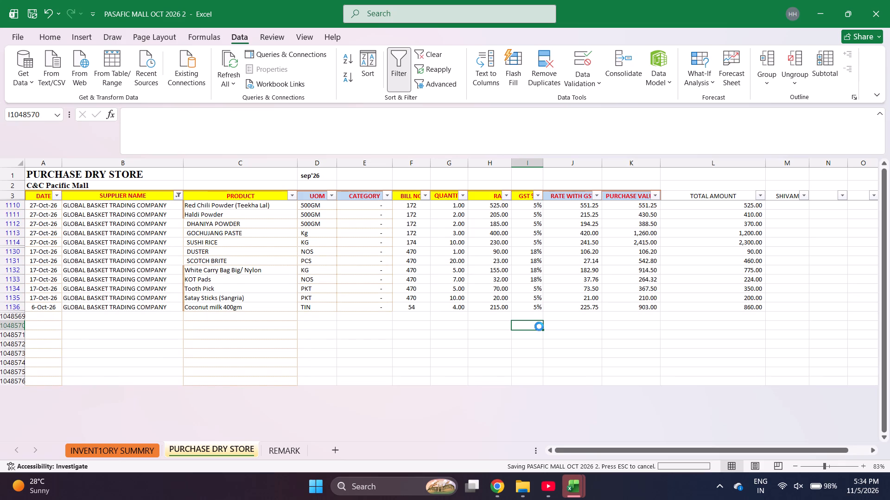